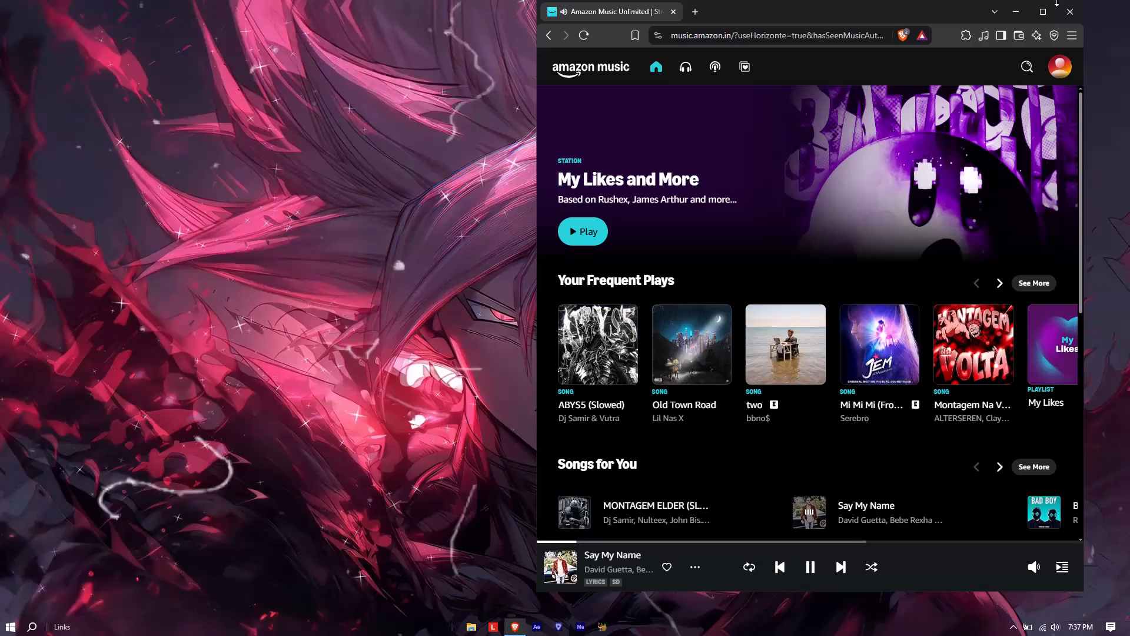
Clear the Amazon Music browser window out of the way and launch Adobe After Effects.
click(1049, 15)
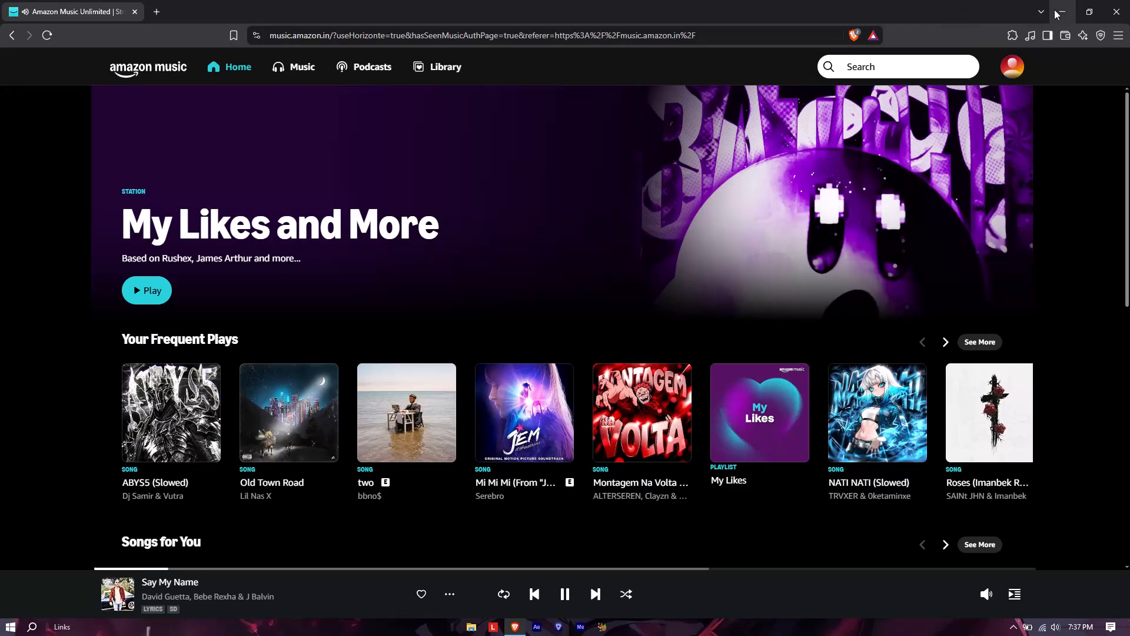
click(1055, 11)
click(536, 628)
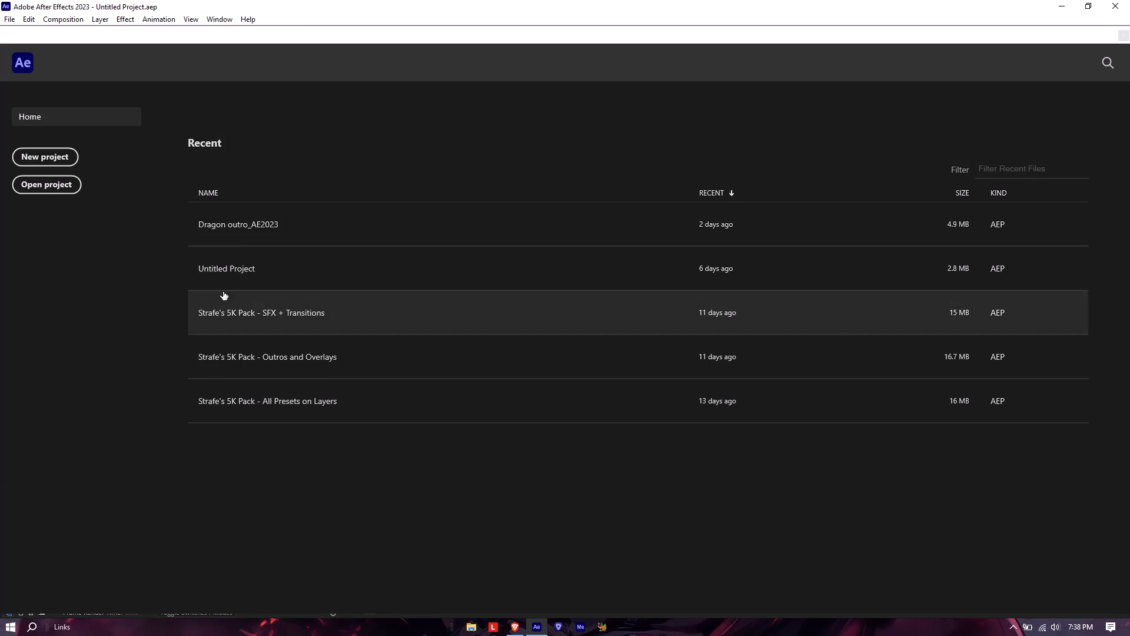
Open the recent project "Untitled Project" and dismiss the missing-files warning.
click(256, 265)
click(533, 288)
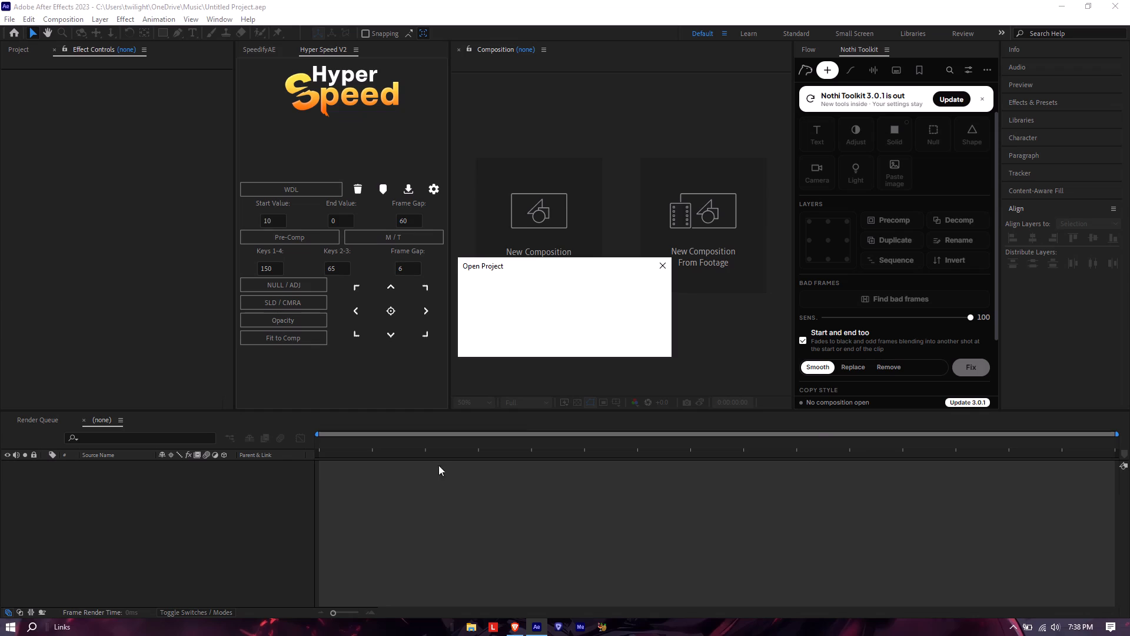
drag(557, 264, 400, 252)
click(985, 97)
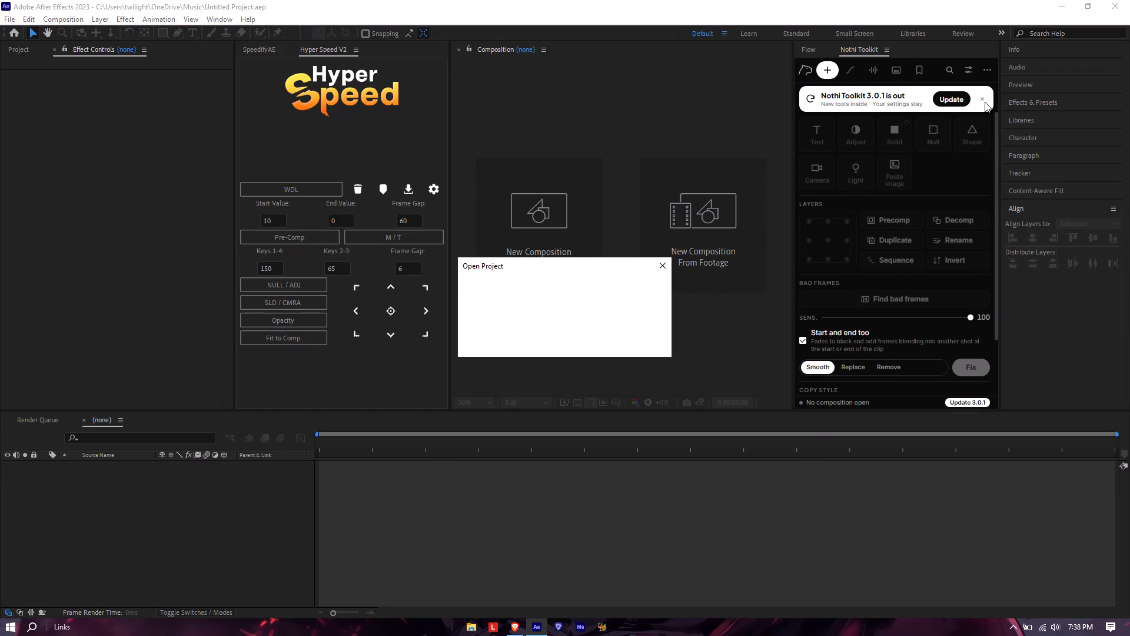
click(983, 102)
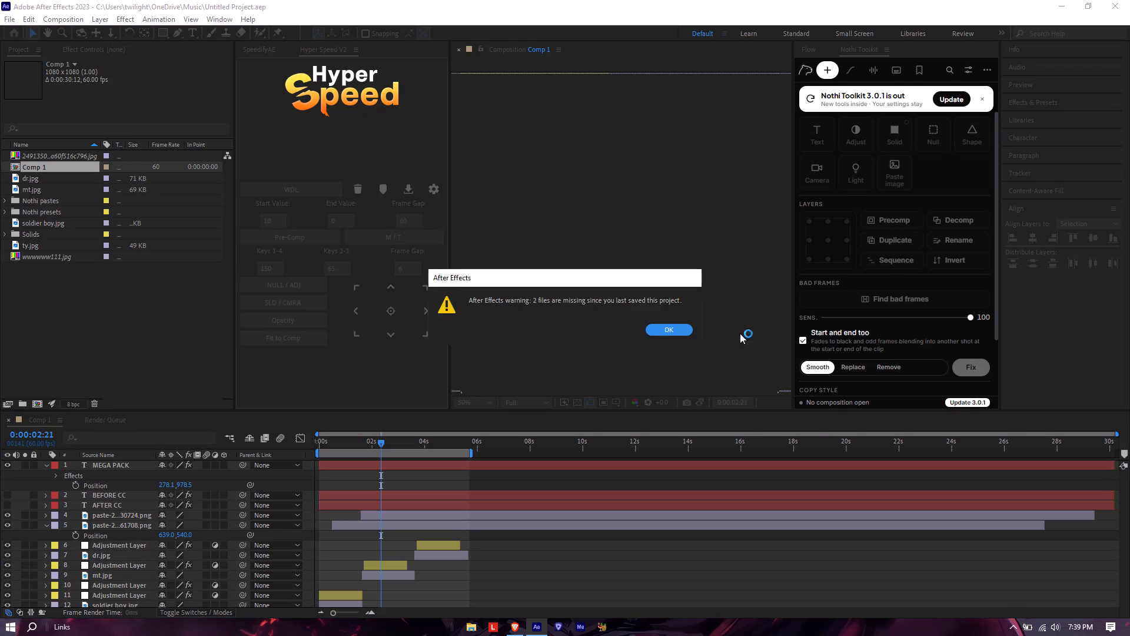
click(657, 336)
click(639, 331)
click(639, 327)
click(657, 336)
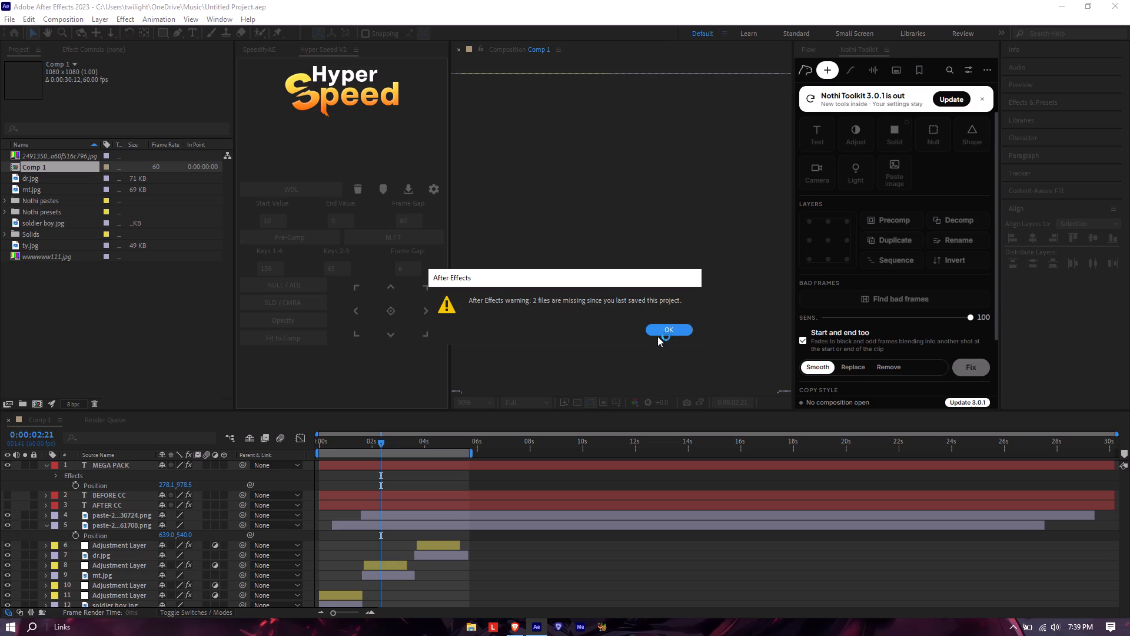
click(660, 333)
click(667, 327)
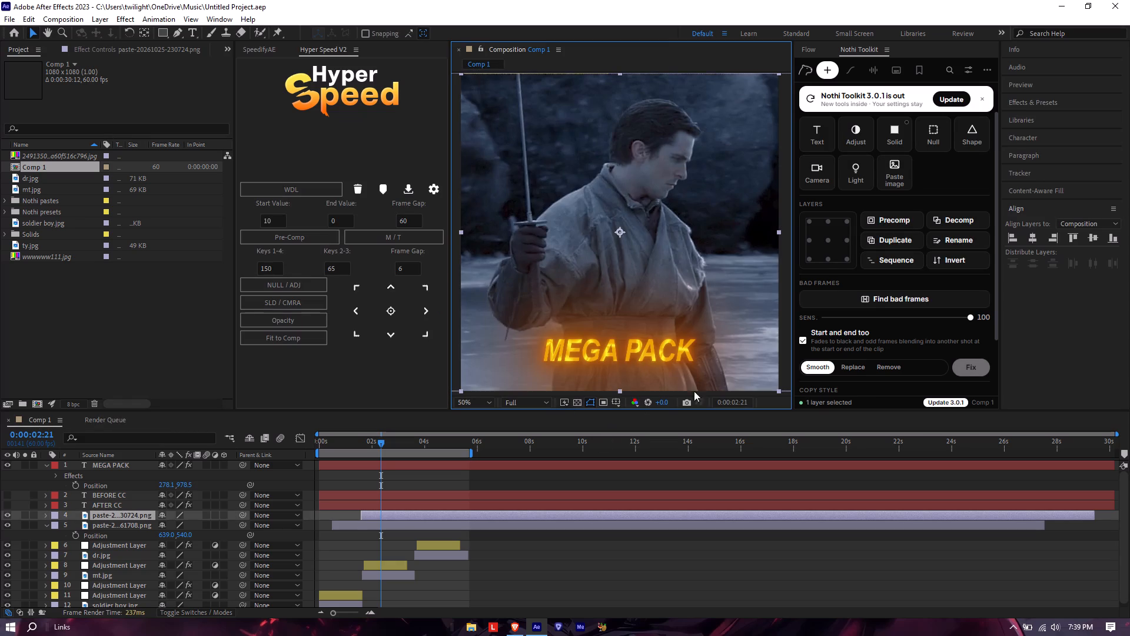
Dismiss the Nothi Toolkit 3.0.1 update notice.
click(979, 95)
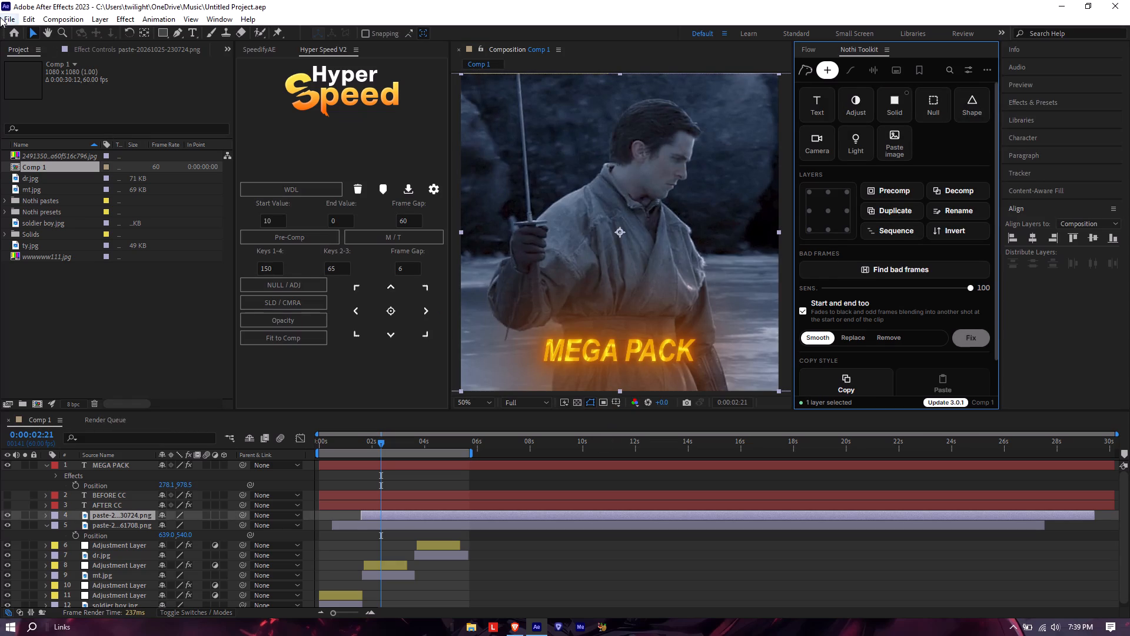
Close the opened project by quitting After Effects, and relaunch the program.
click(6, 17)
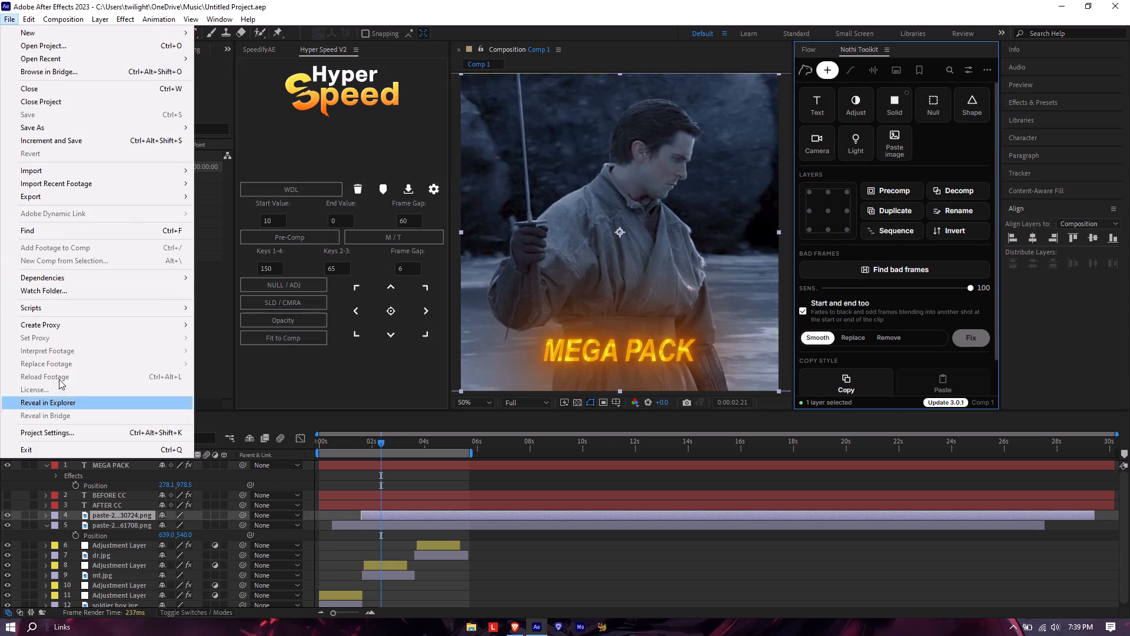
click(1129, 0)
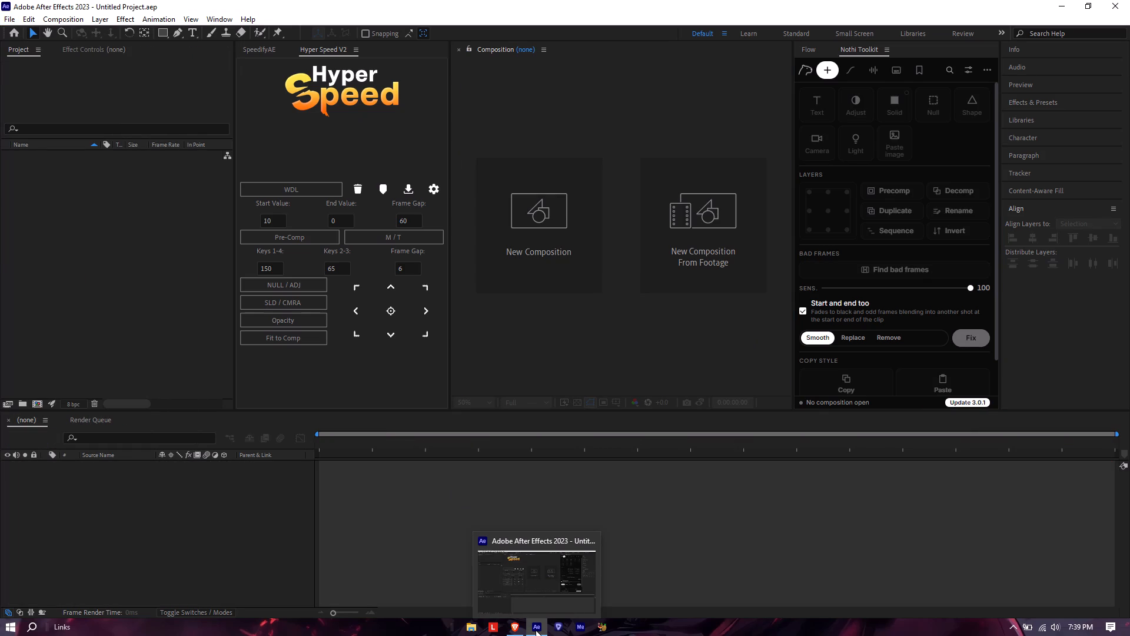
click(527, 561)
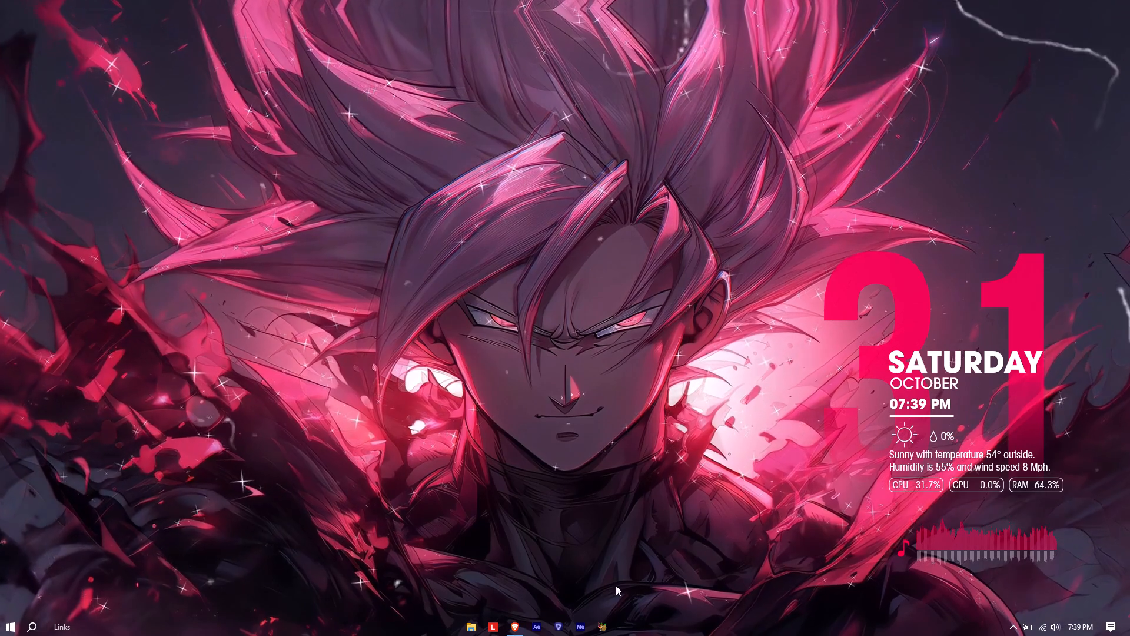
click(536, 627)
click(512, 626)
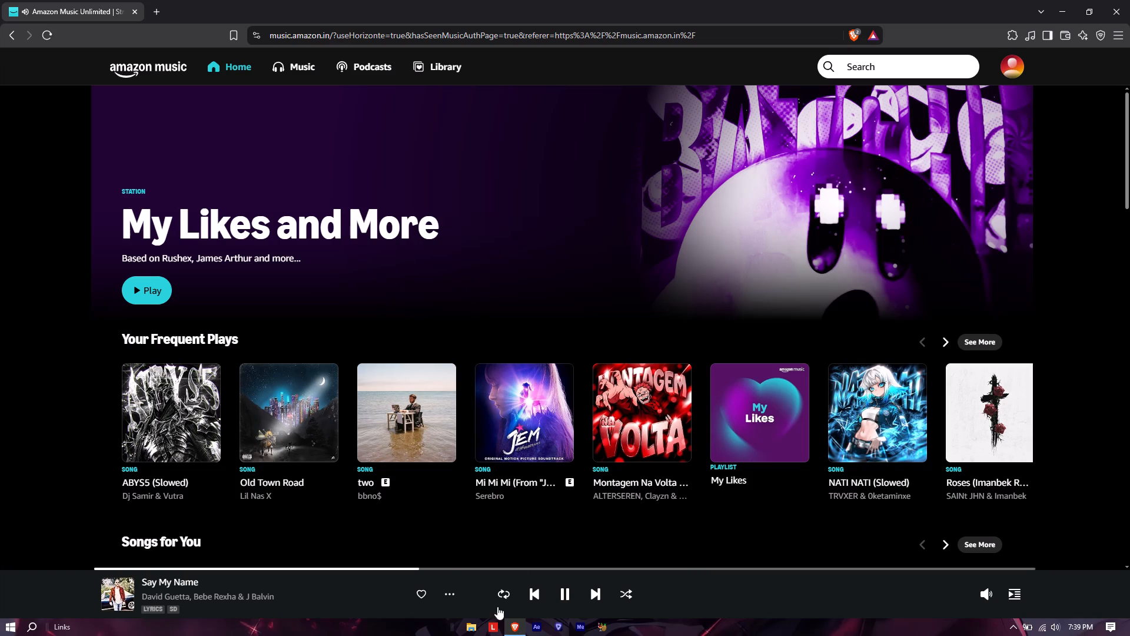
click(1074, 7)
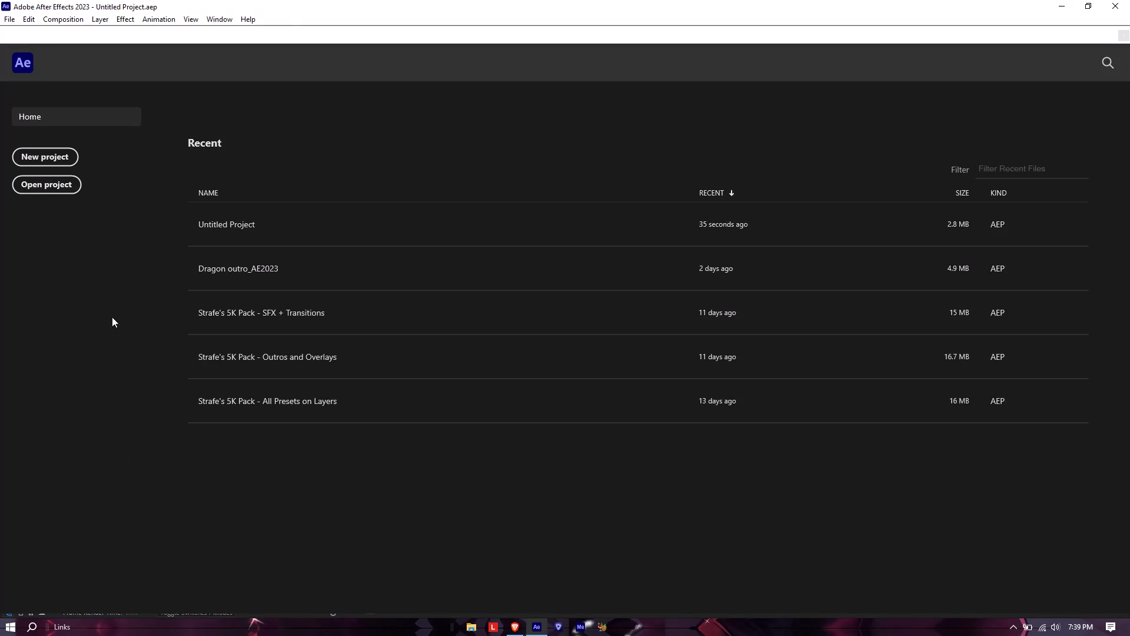
Start a new project and create a 1920 × 1080 px, 60 fps composition with a black background.
scroll(267, 326, up, 3)
click(39, 155)
click(579, 204)
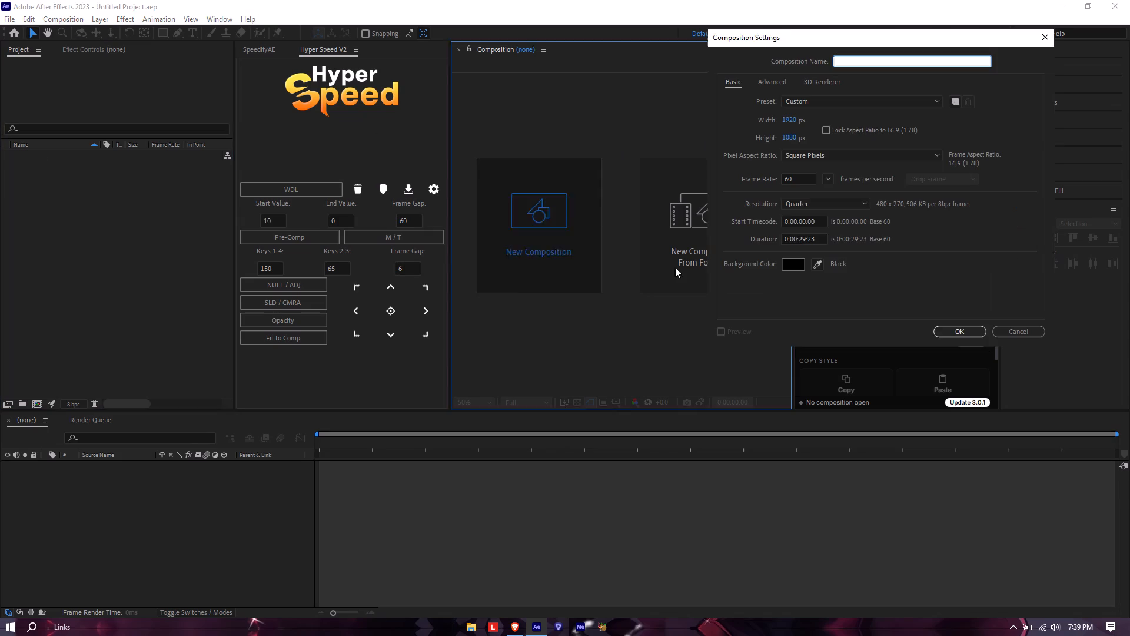
click(973, 328)
scroll(596, 125, down, 1)
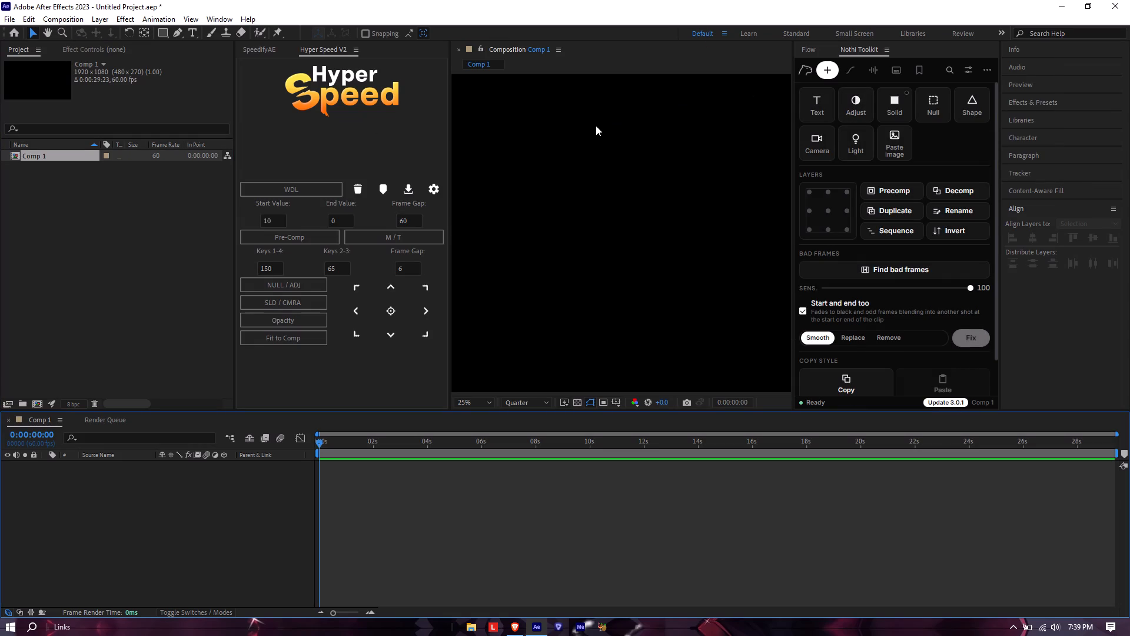
Import the goku and Christian Bale MP4 videos, the KREZUS Skins MP3 and the 117ff… and 60d117… JPG images from Downloads.
double_click(44, 231)
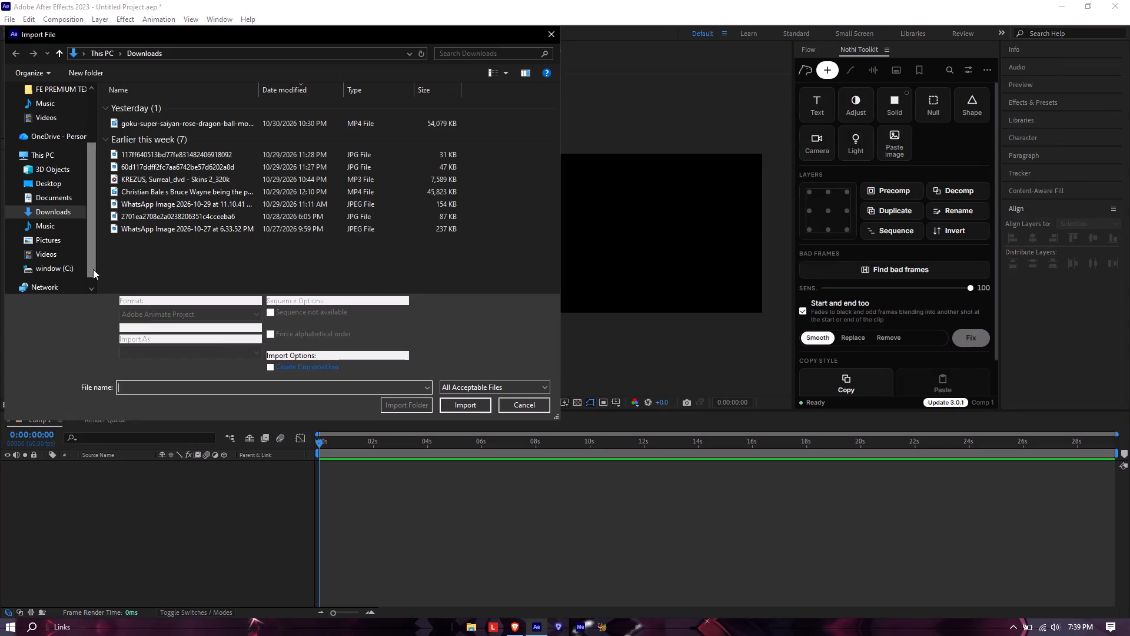
drag(173, 272, 294, 50)
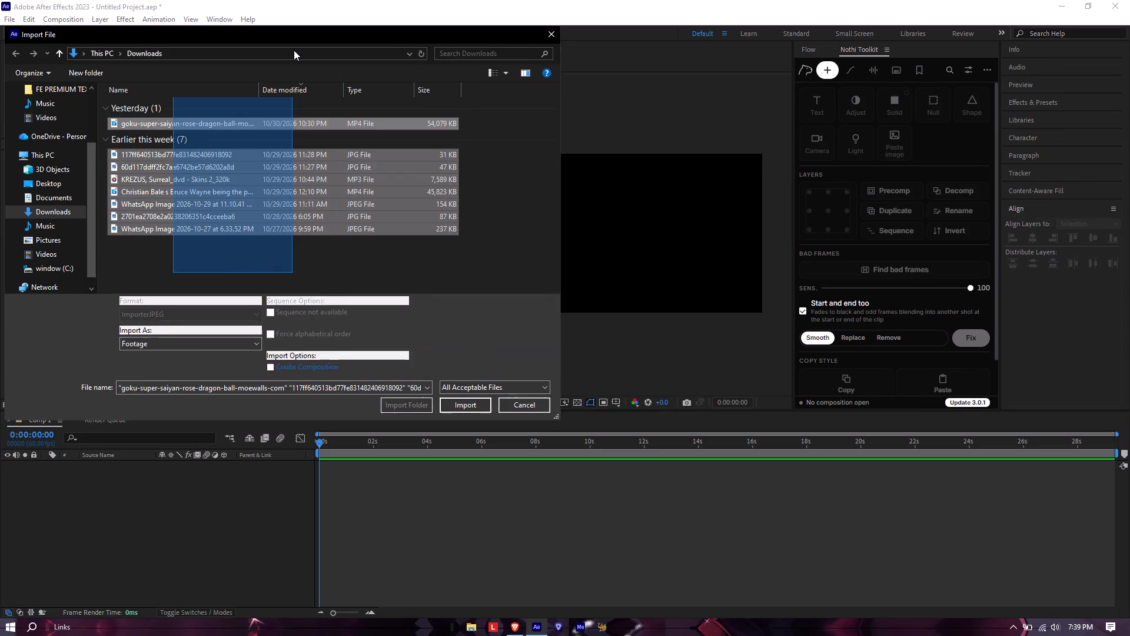
drag(294, 50, 262, 240)
click(211, 124)
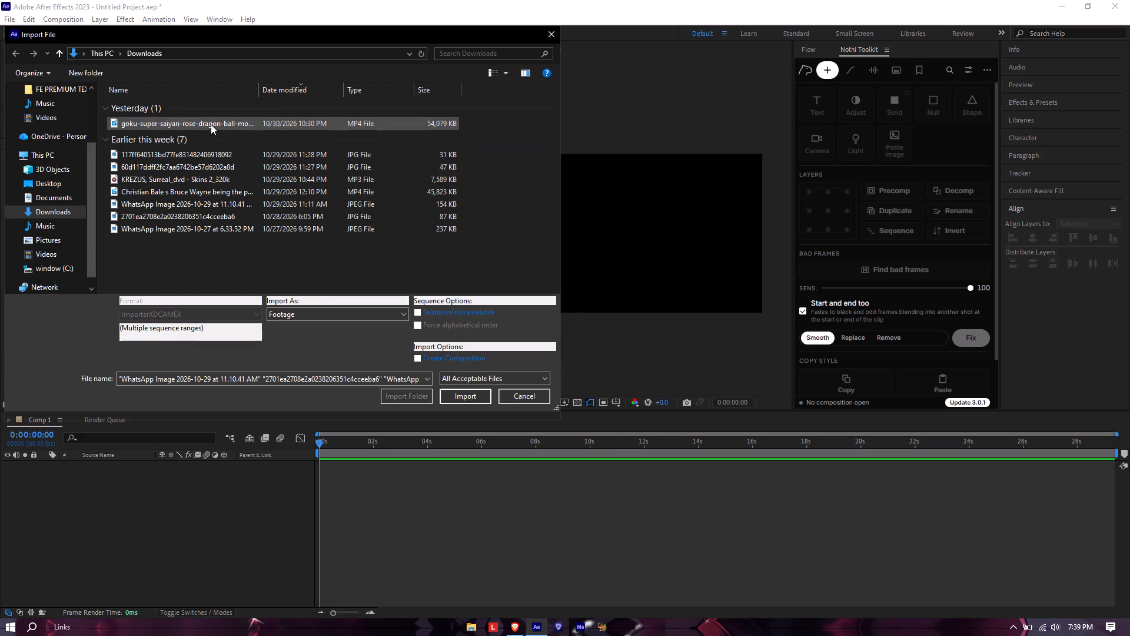
shift+click(187, 181)
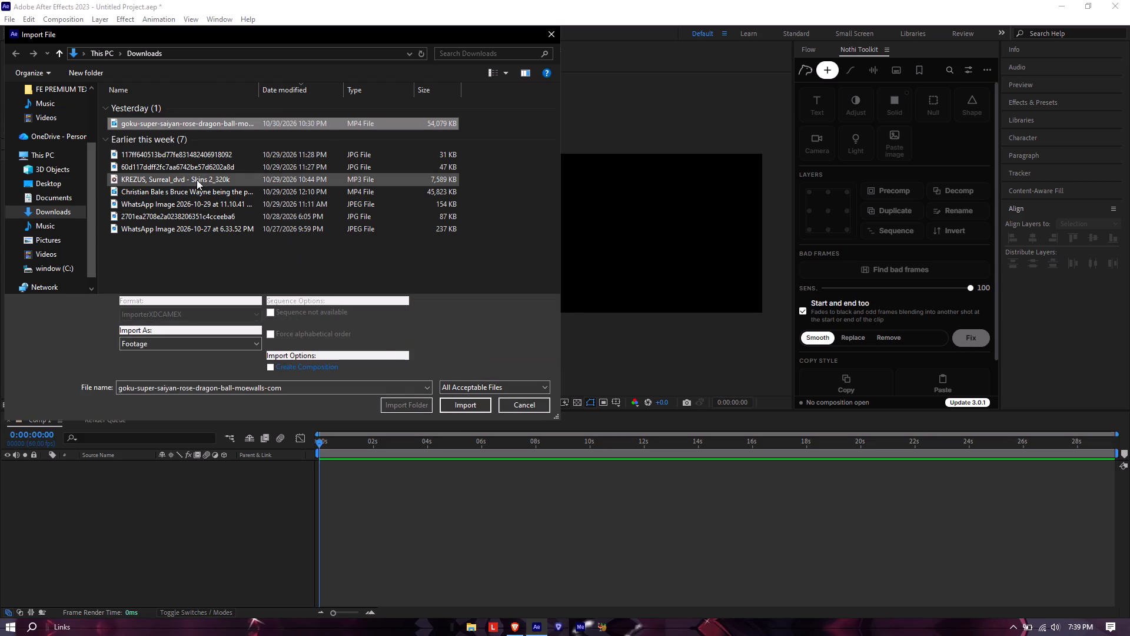
shift+click(184, 230)
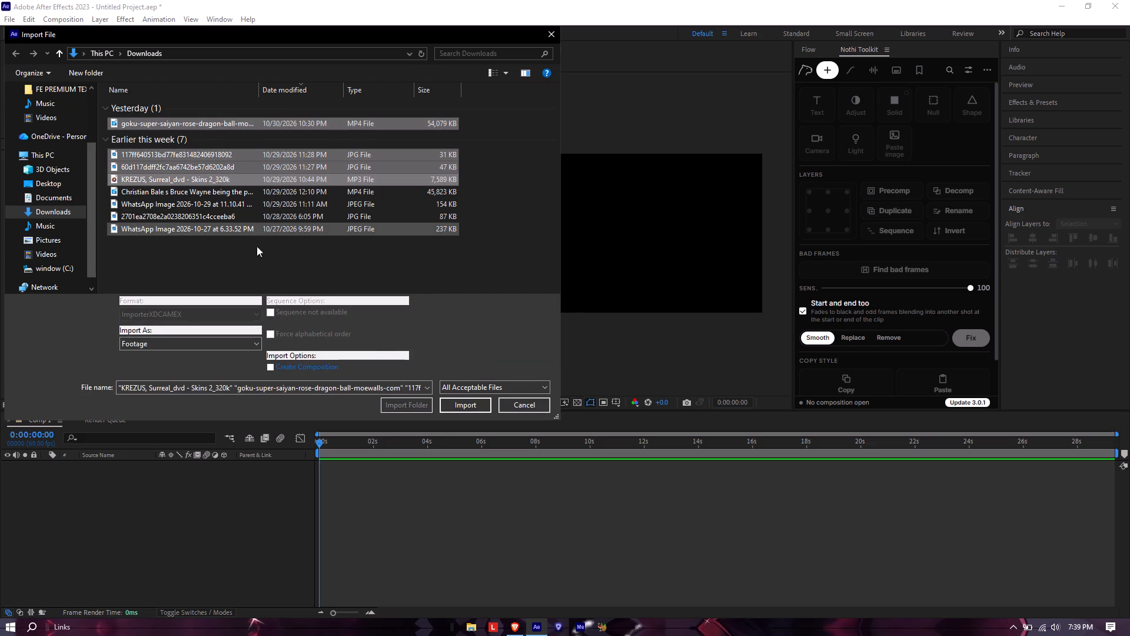
click(257, 267)
shift+click(204, 124)
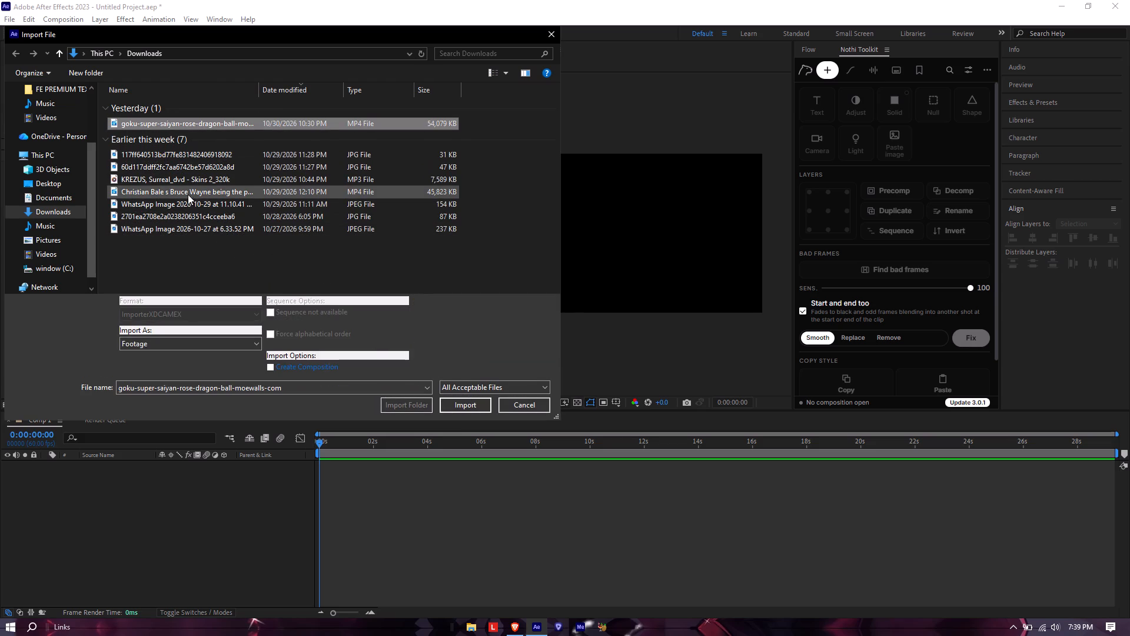
shift+click(182, 189)
click(457, 399)
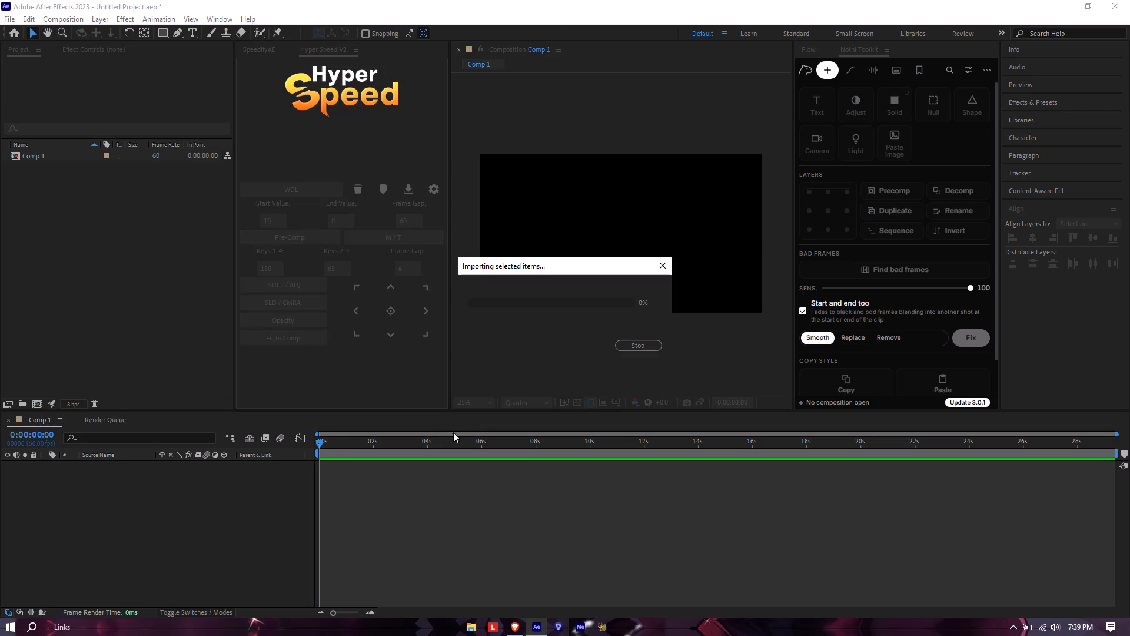
click(11, 233)
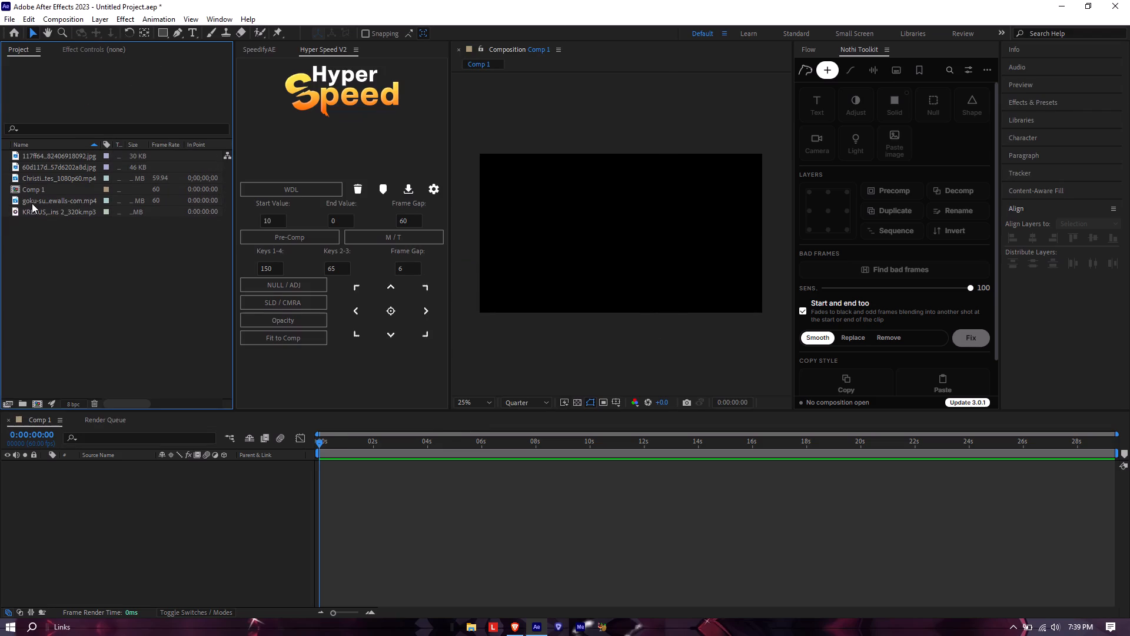
Add the KREZUS MP3 to the Comp 1 timeline and place the goku video as a layer above it.
drag(32, 208, 254, 522)
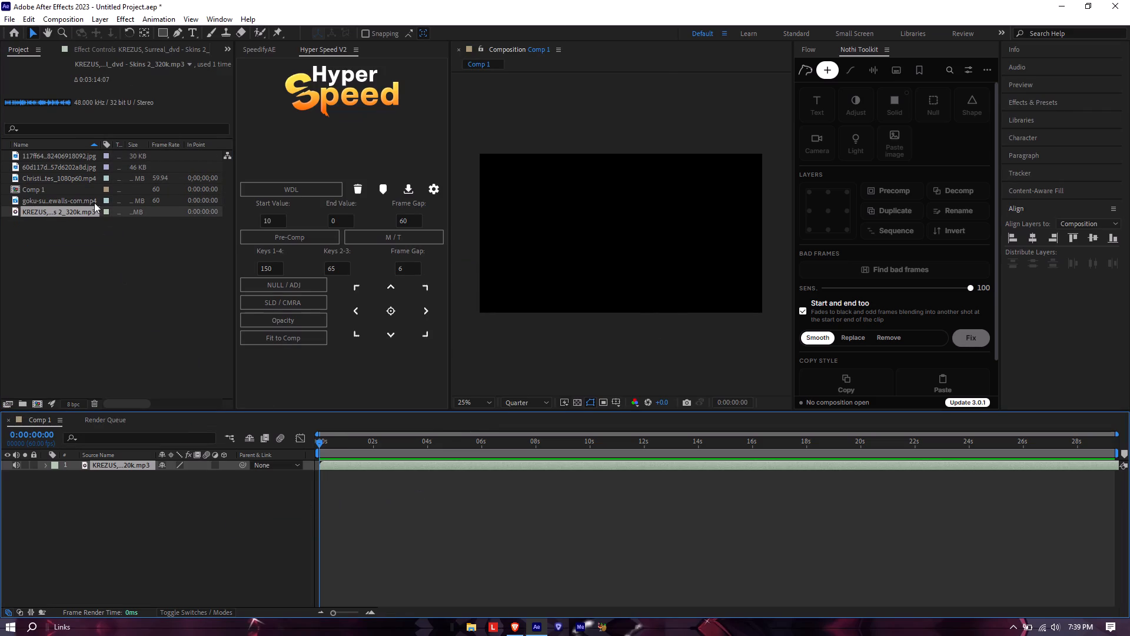
drag(36, 197, 235, 465)
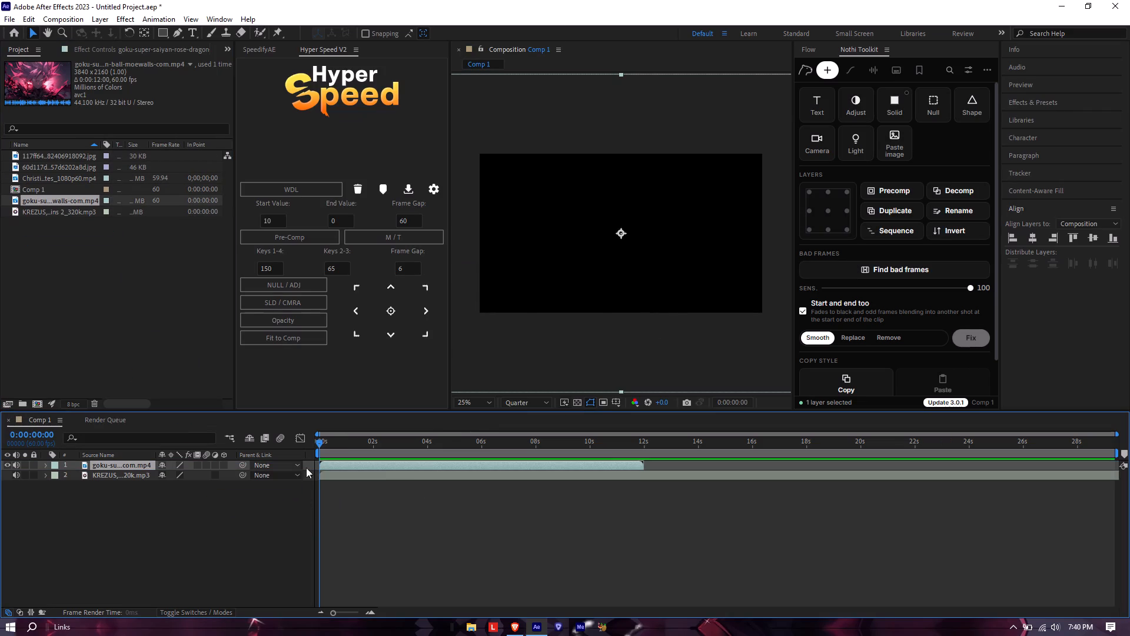
Scale the goku video layer with Fit to Comp so it fills the composition frame.
right_click(345, 462)
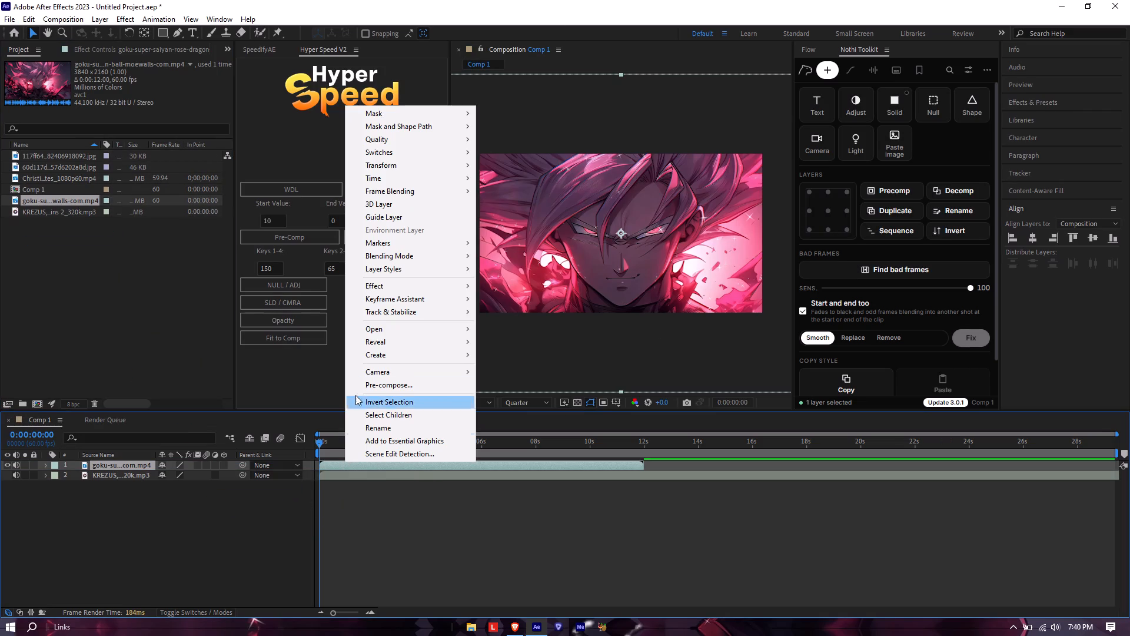
click(398, 177)
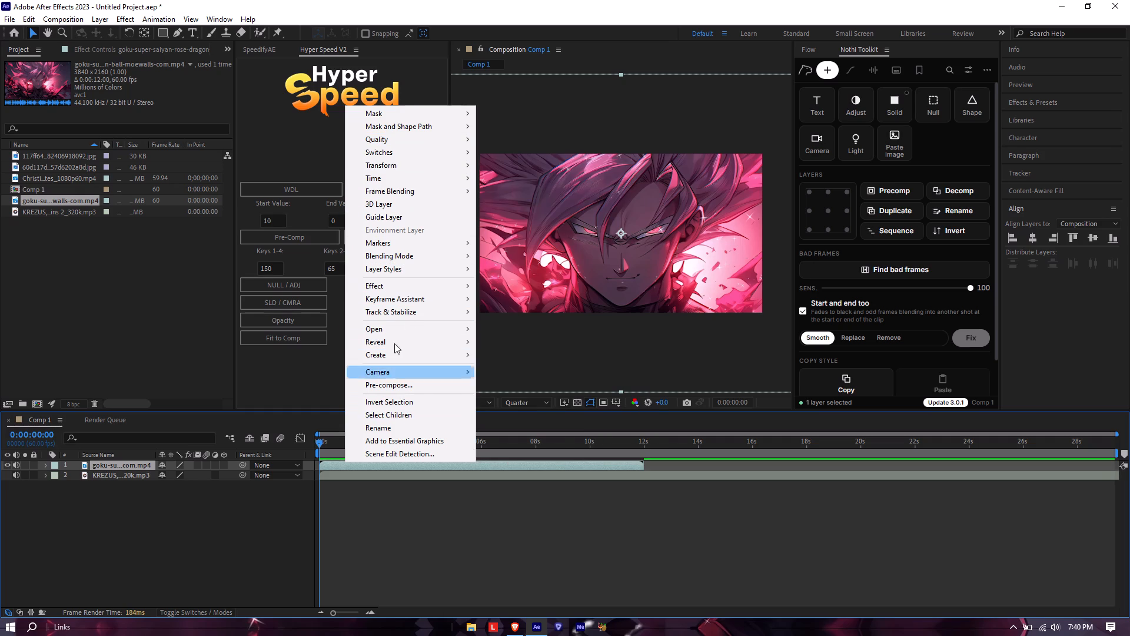
click(398, 161)
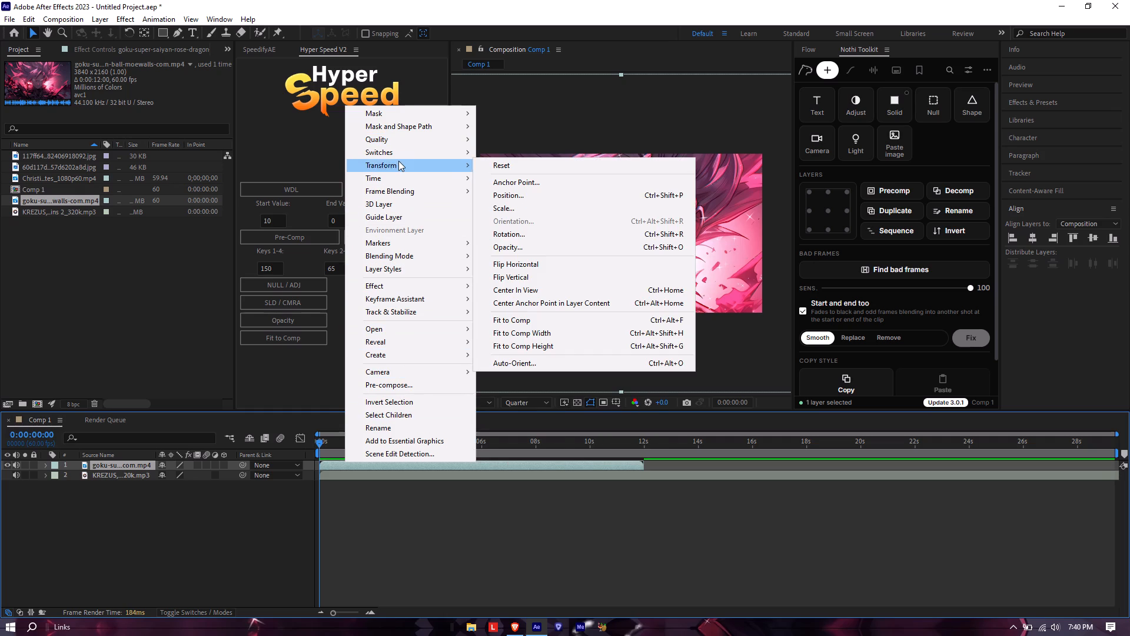
click(607, 322)
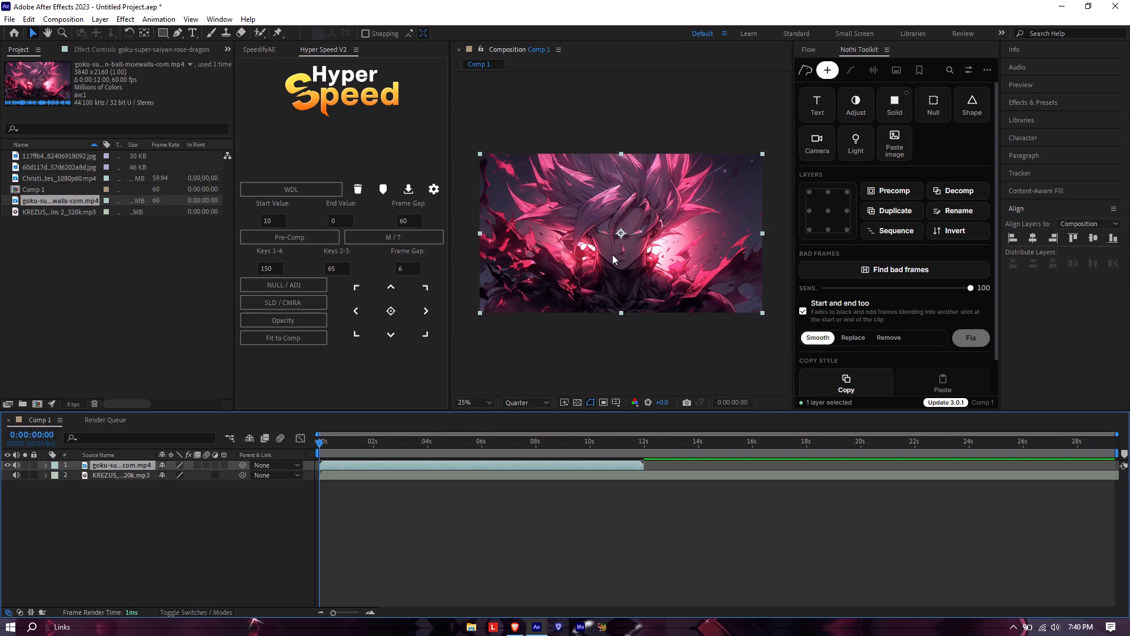
scroll(612, 254, down, 1)
scroll(604, 280, up, 2)
scroll(604, 279, down, 1)
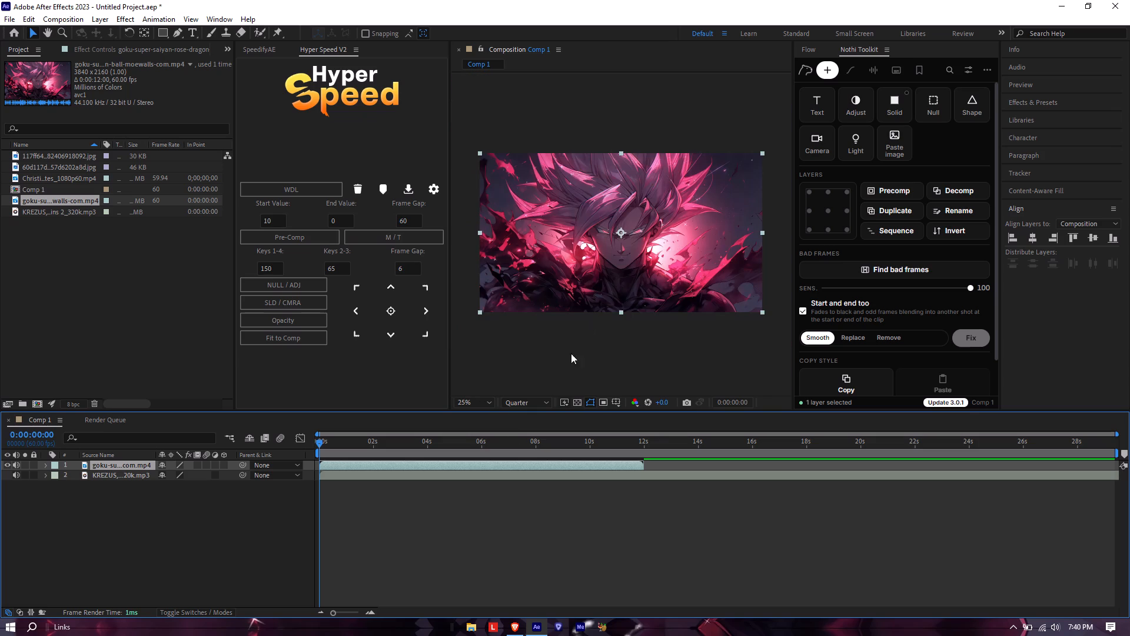
Precompose the goku video layer with the Nothi Toolkit.
click(432, 463)
click(893, 190)
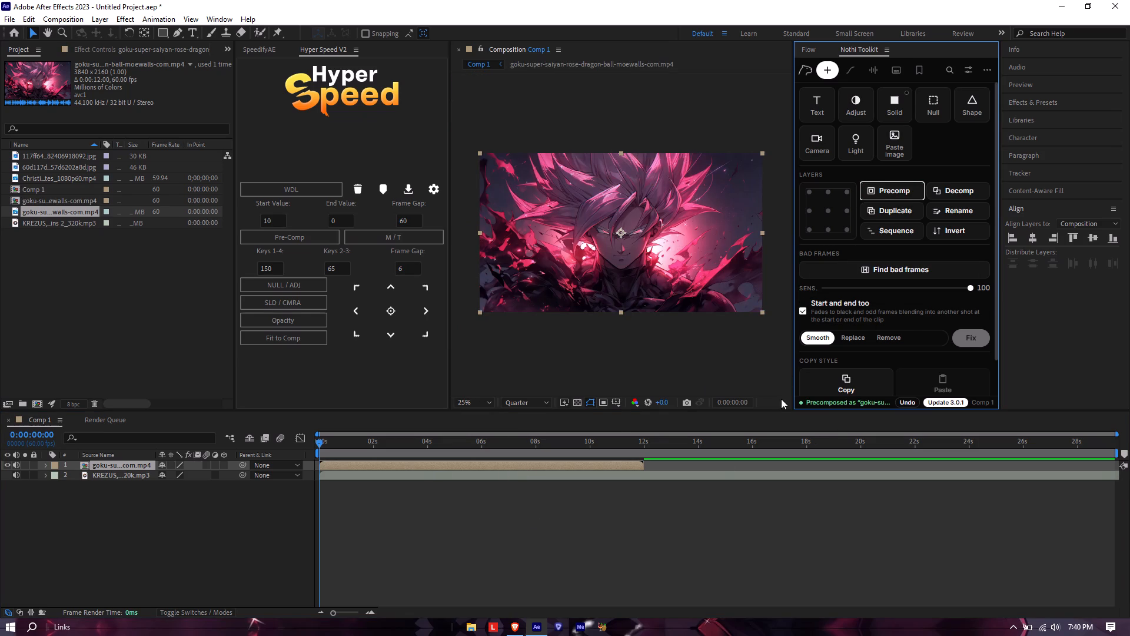
Make five duplicates of the goku precomp layer with the Nothi Toolkit.
triple_click(890, 210)
triple_click(890, 210)
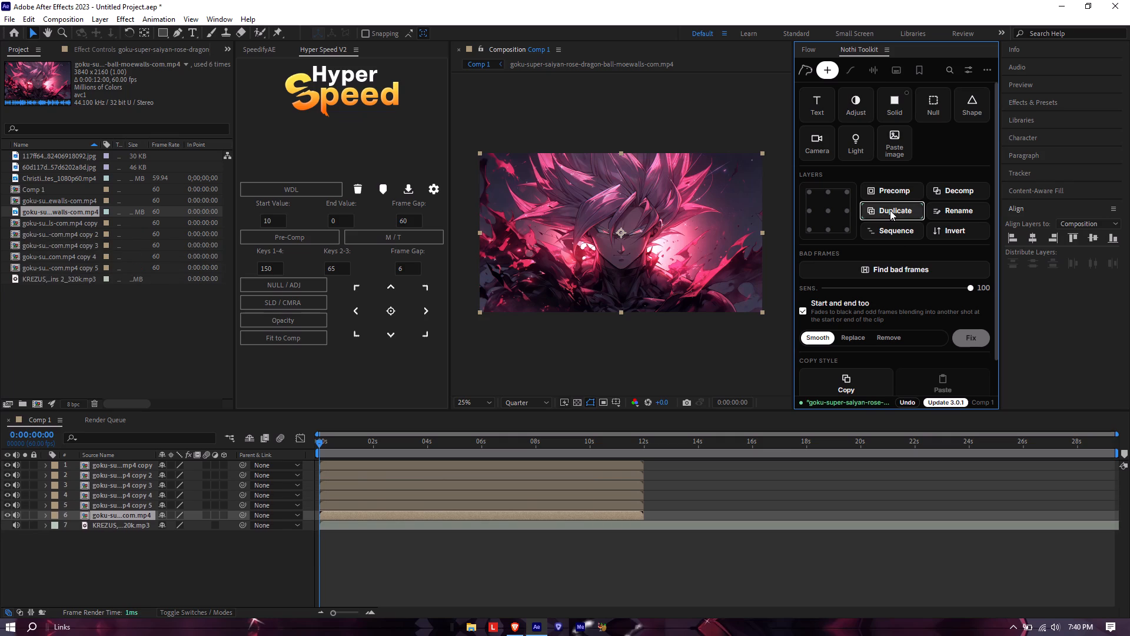
Sequence all seven goku precomp layers end to end in the timeline with the Nothi Toolkit.
click(891, 231)
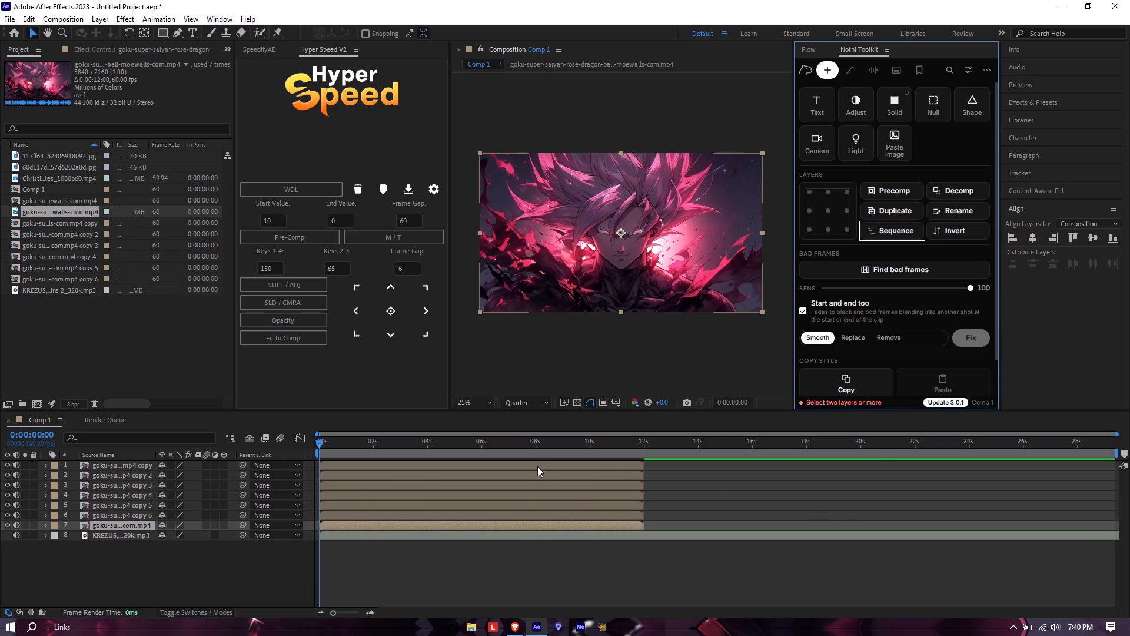
shift+click(537, 465)
click(891, 225)
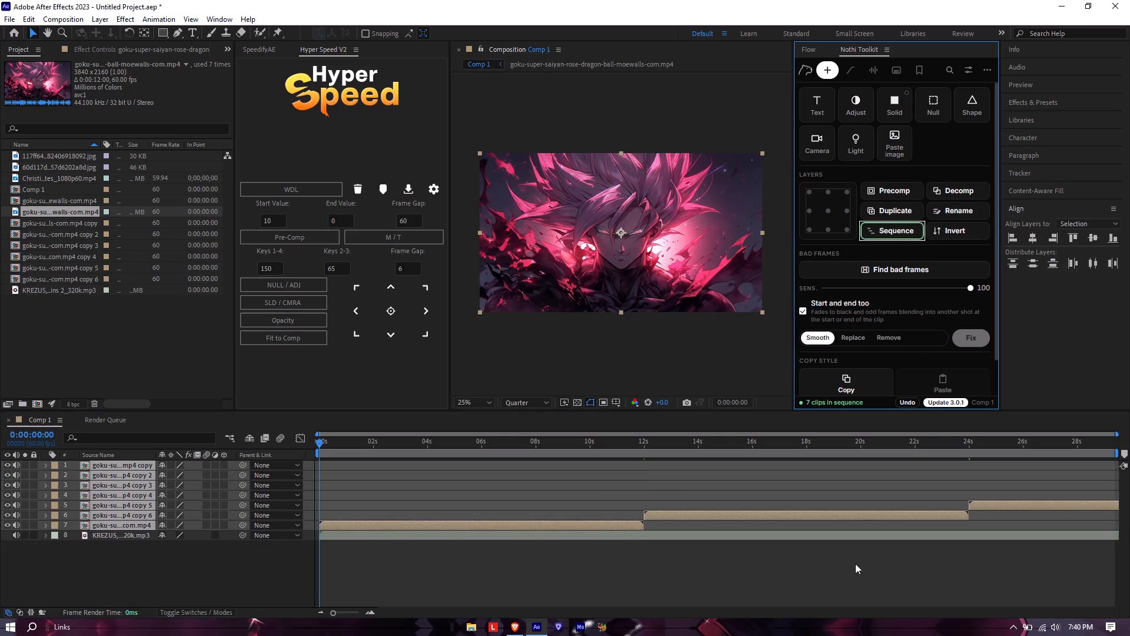
click(687, 572)
Precompose the seven sequenced goku layers into a single layer above the KREZUS music track with the Nothi Toolkit.
click(543, 534)
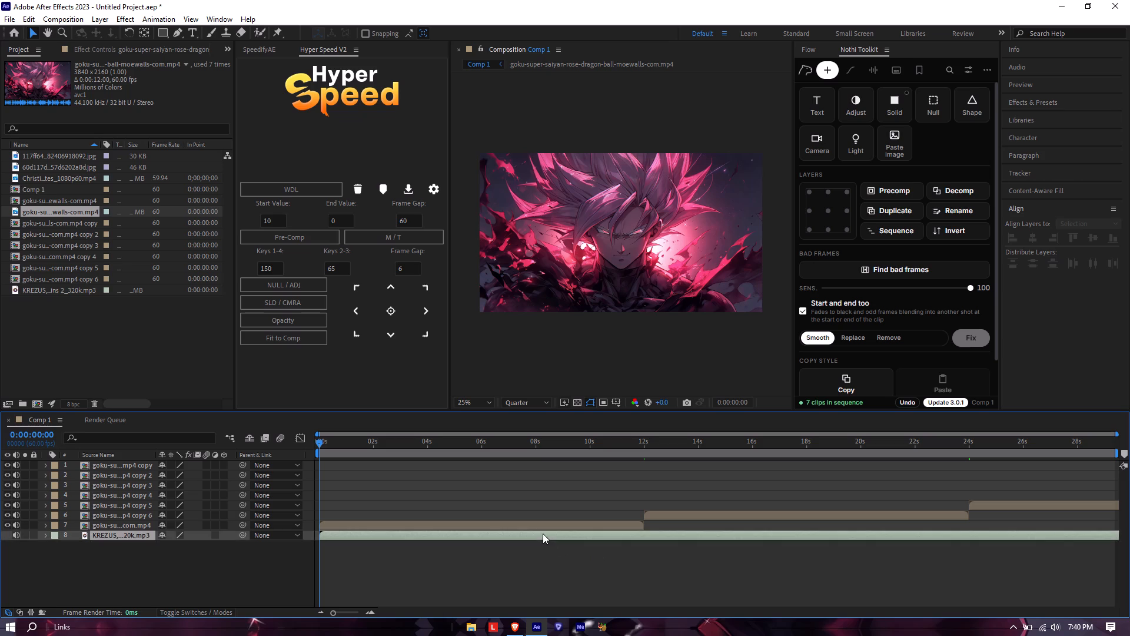
click(540, 522)
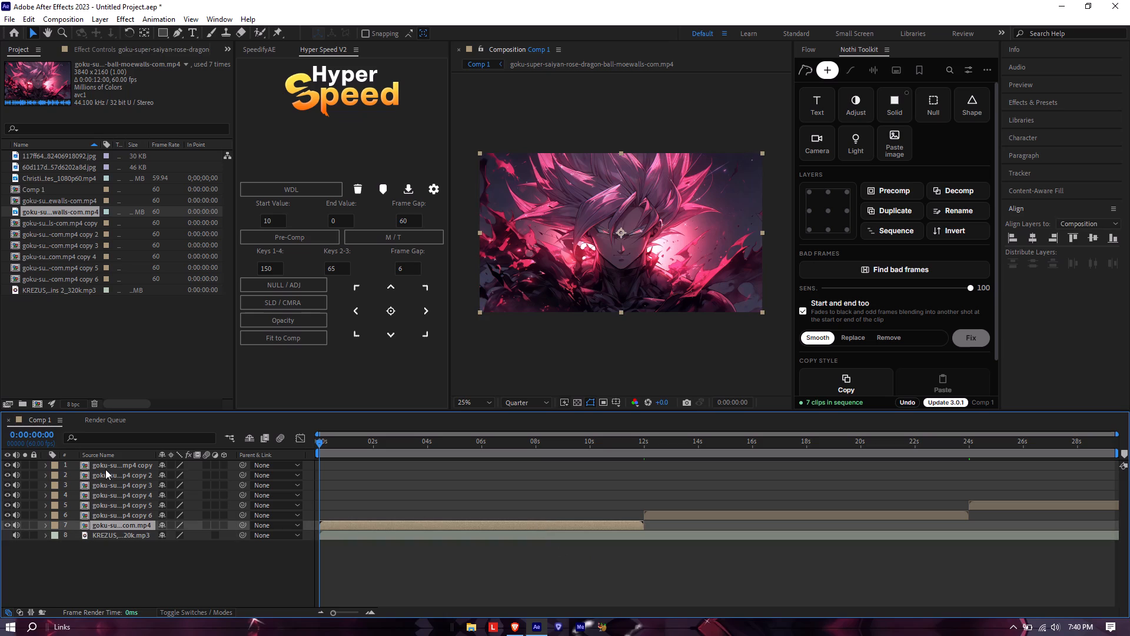
shift+click(105, 464)
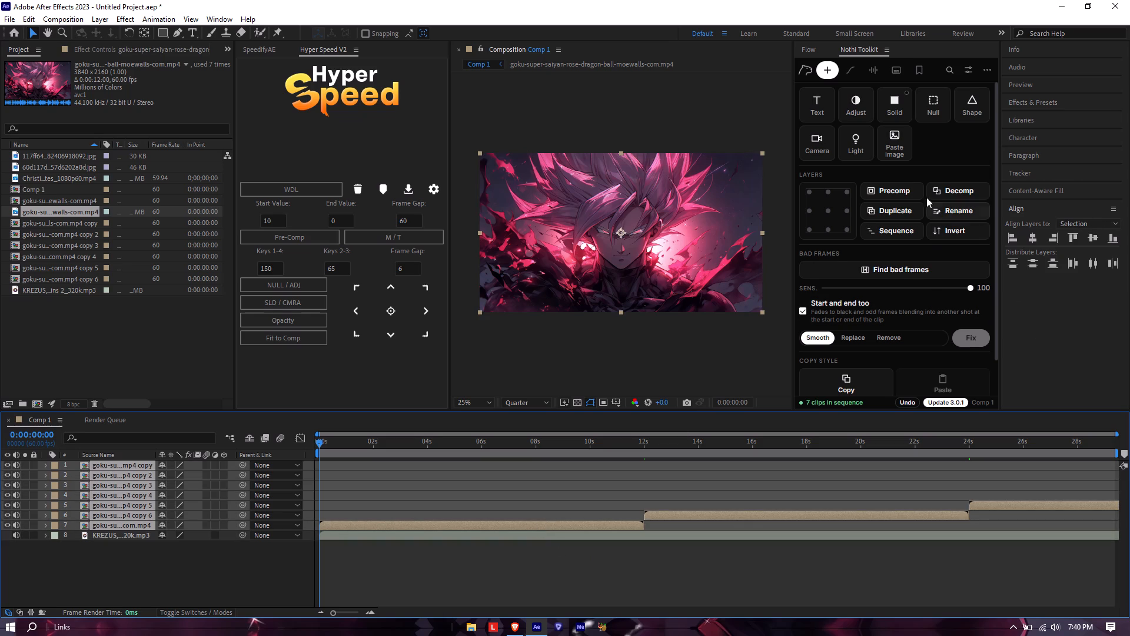
shift+click(879, 188)
click(477, 484)
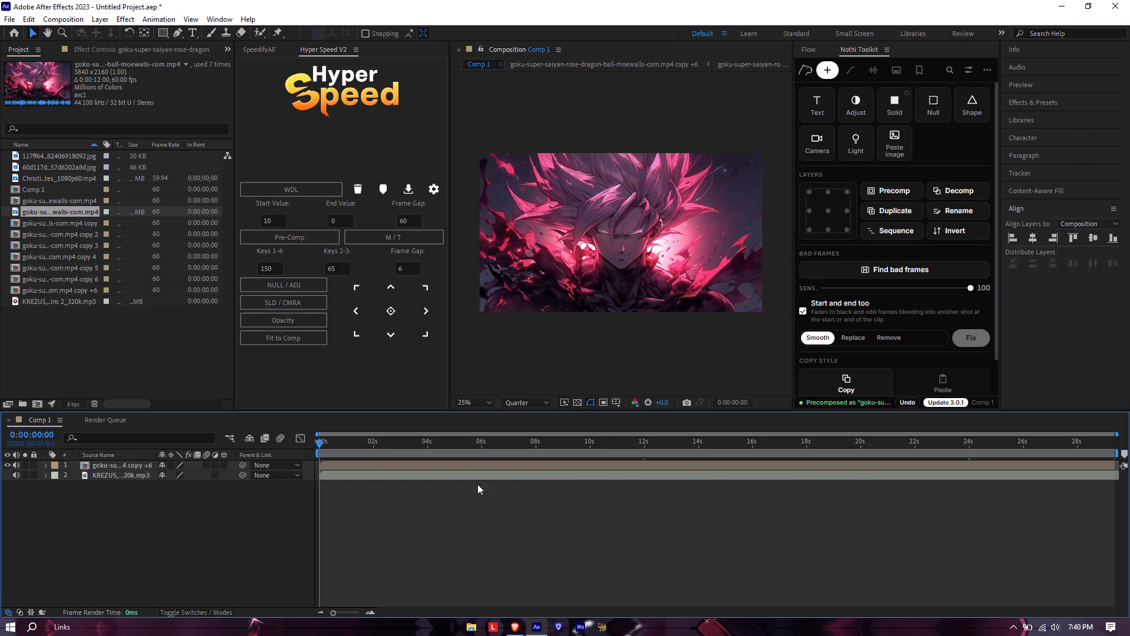
Scrub and play back Comp 1 to check the combined goku precomp across the timeline, ending at the composition's start.
drag(324, 444, 491, 477)
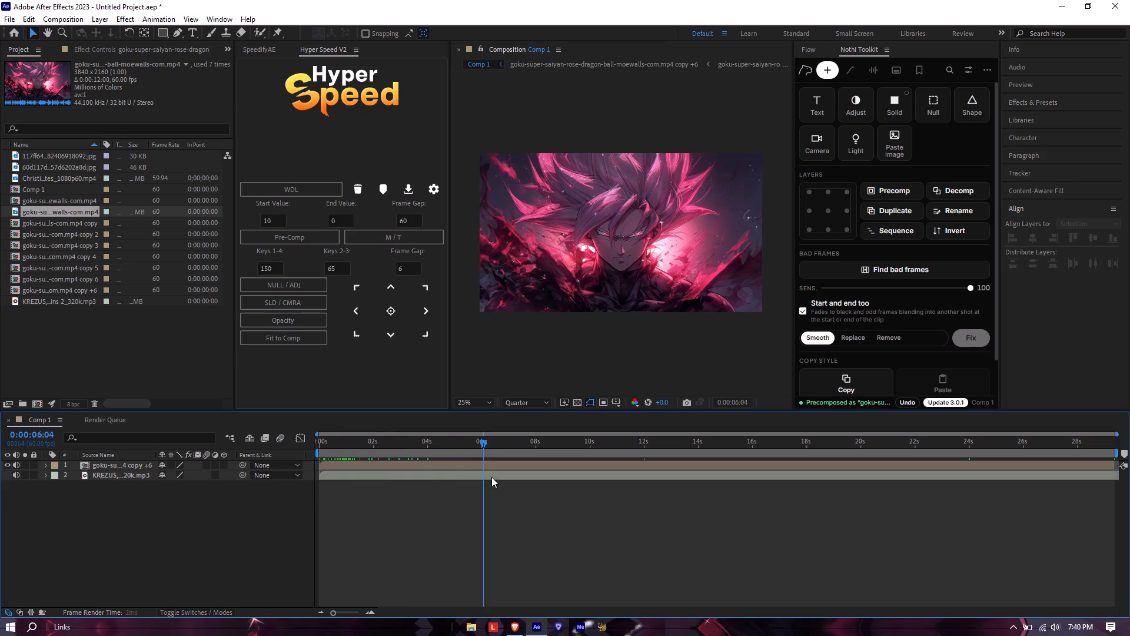
drag(491, 477, 899, 514)
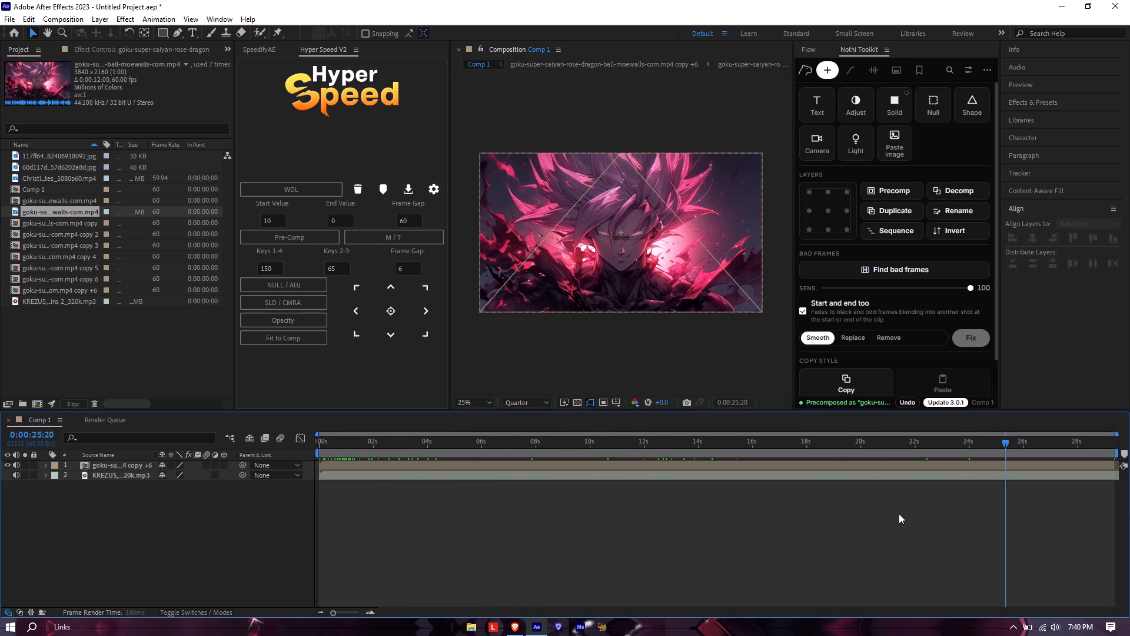
drag(899, 514, 236, 492)
key(space)
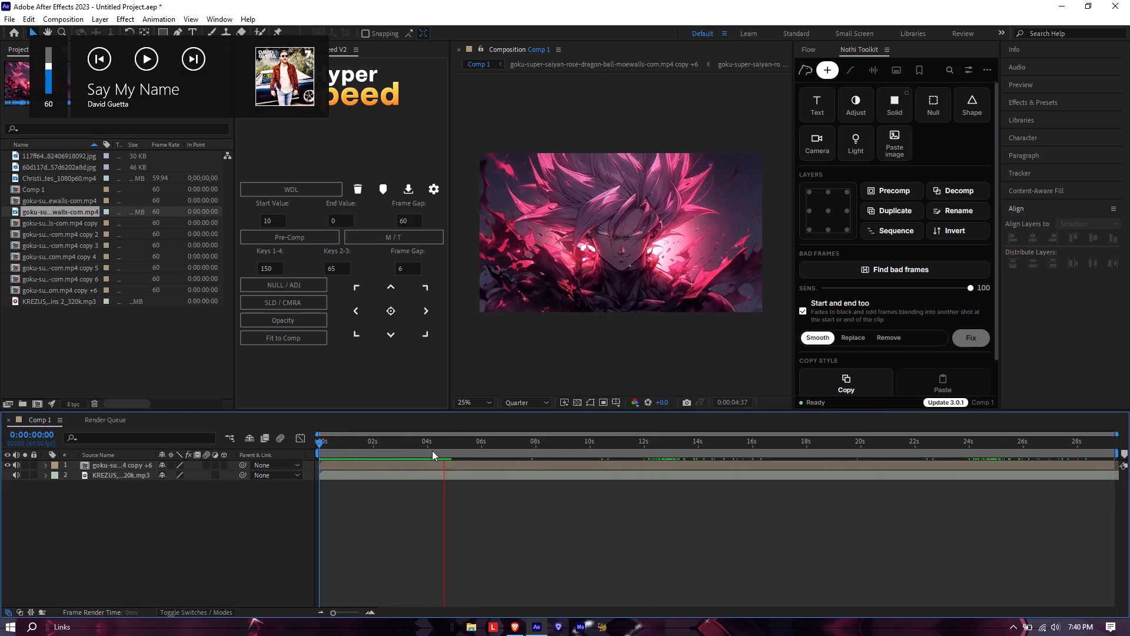
drag(444, 451, 460, 451)
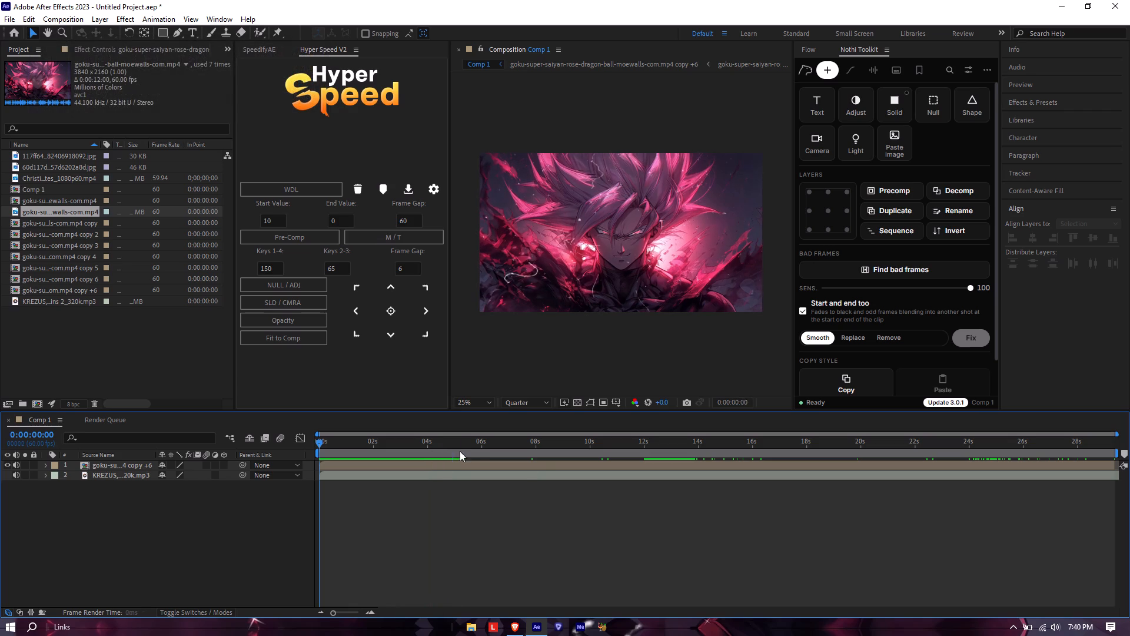
drag(460, 451, 413, 476)
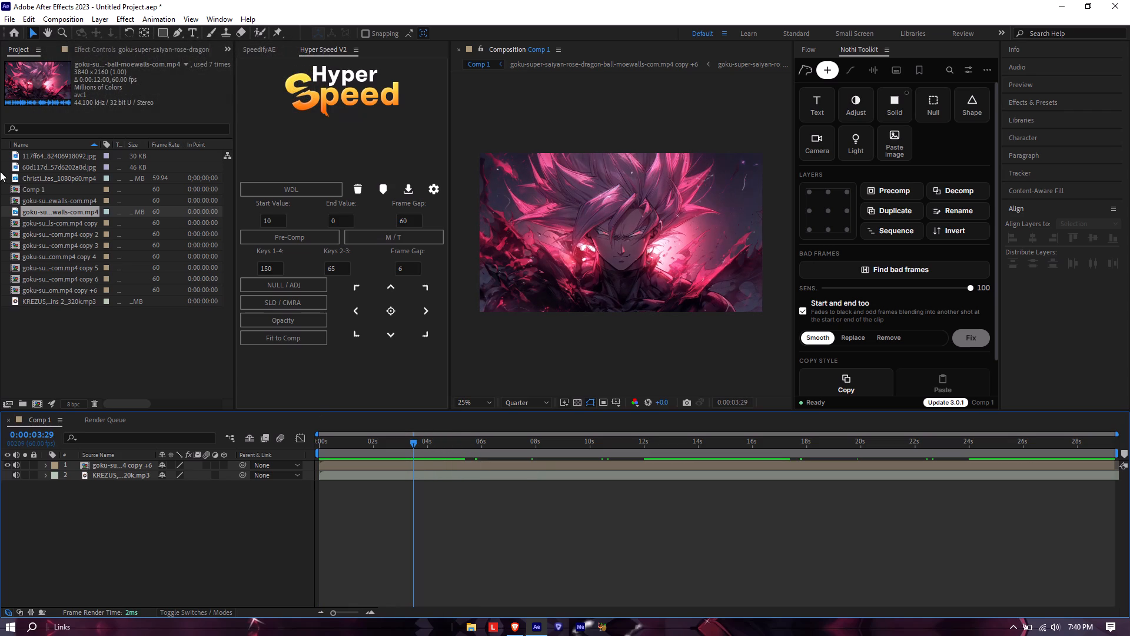
key(space)
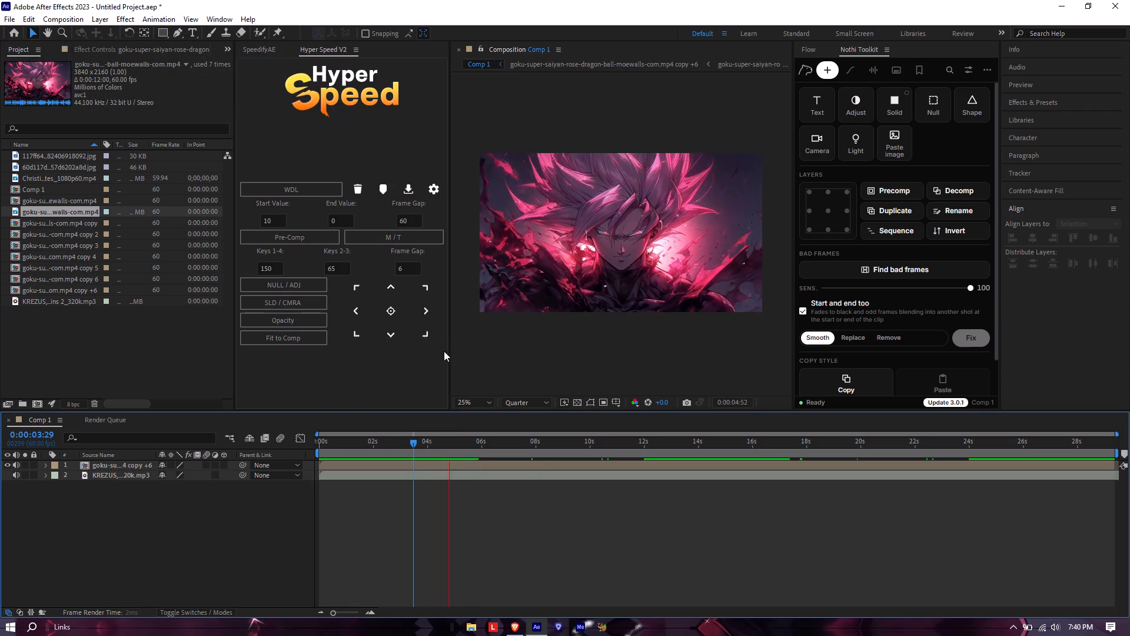
key(space)
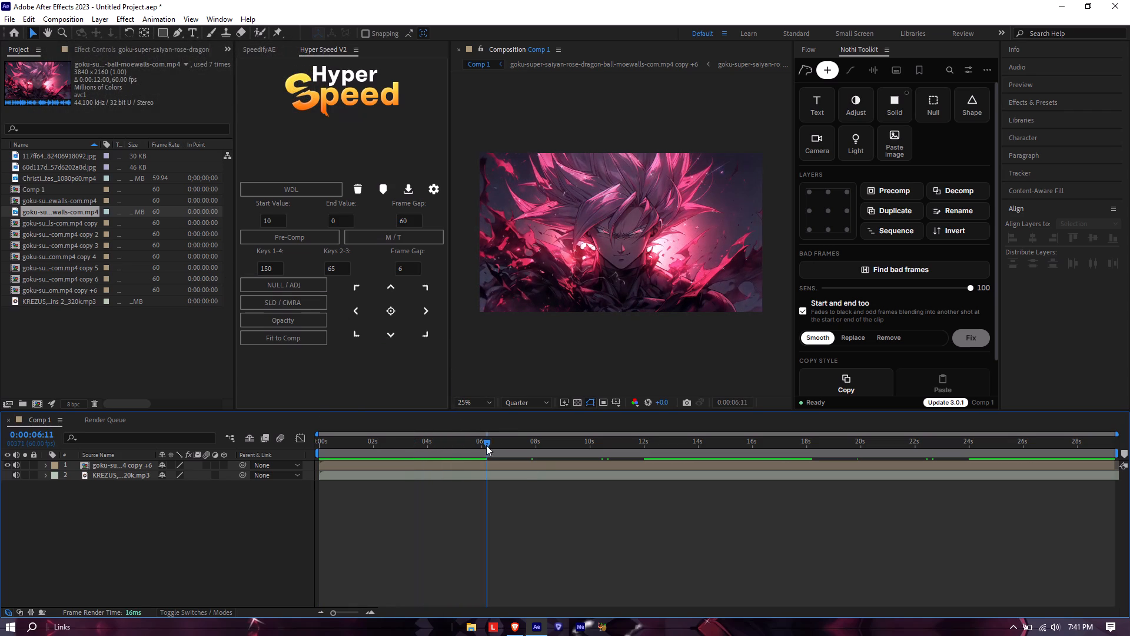
drag(484, 445, 280, 488)
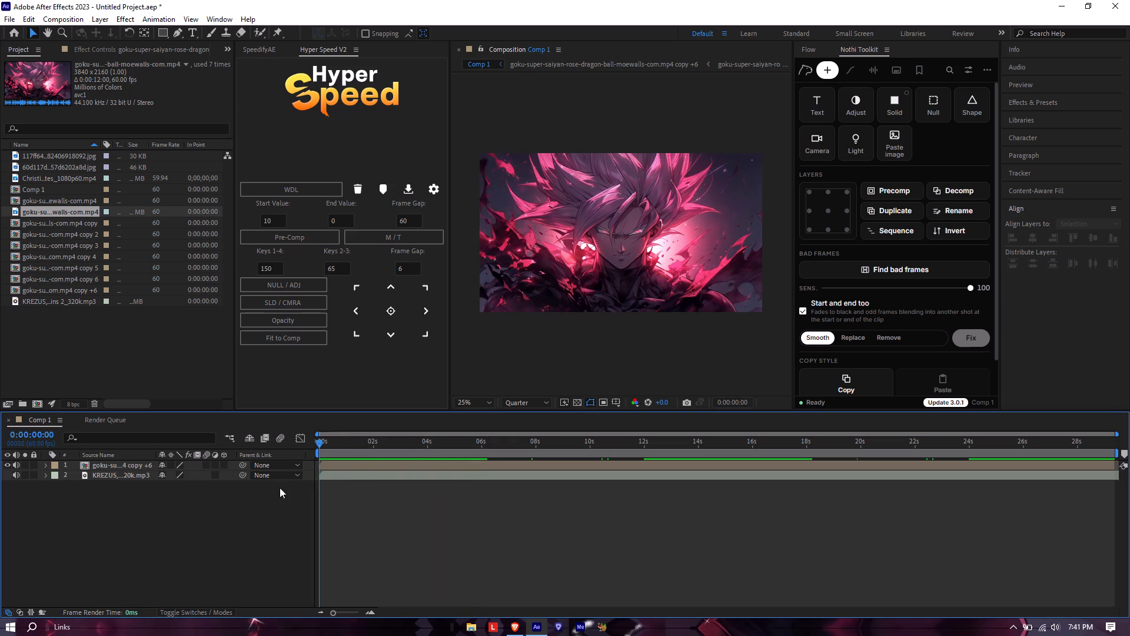
drag(280, 488, 279, 488)
Add a HELLO GUYS text layer over the goku clip with the Type tool.
scroll(655, 193, up, 1)
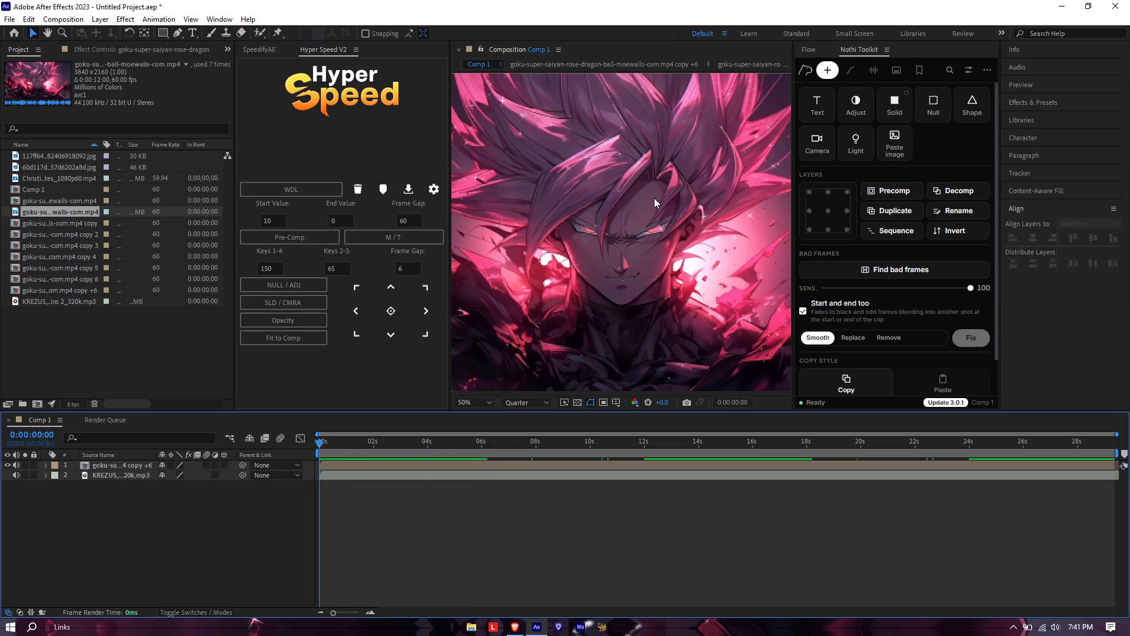
scroll(654, 207, down, 1)
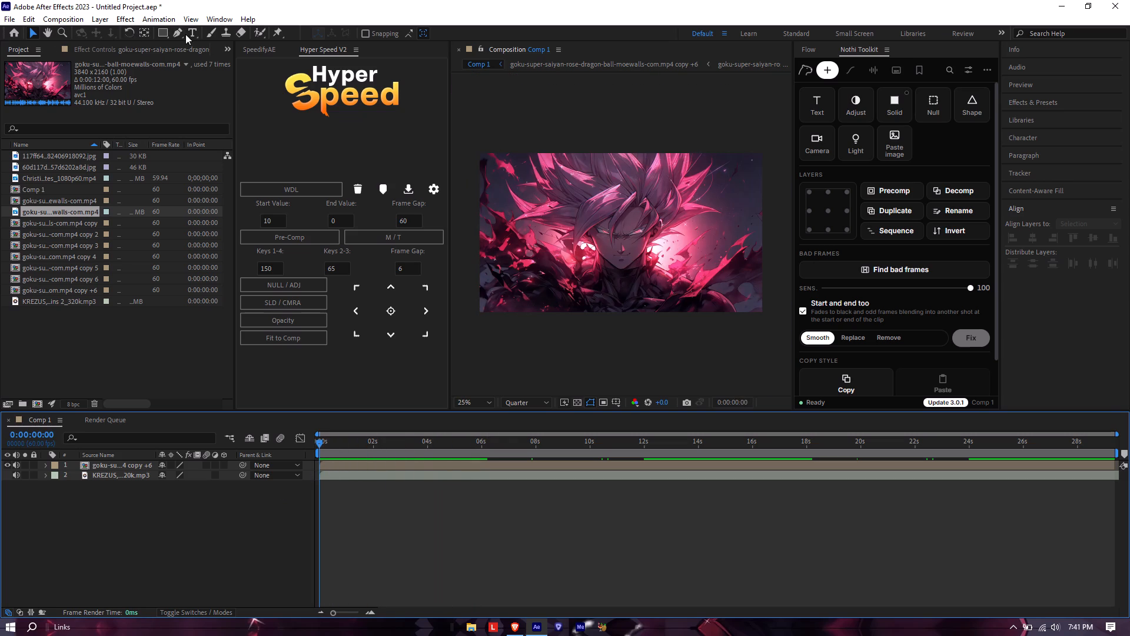
click(194, 28)
click(576, 212)
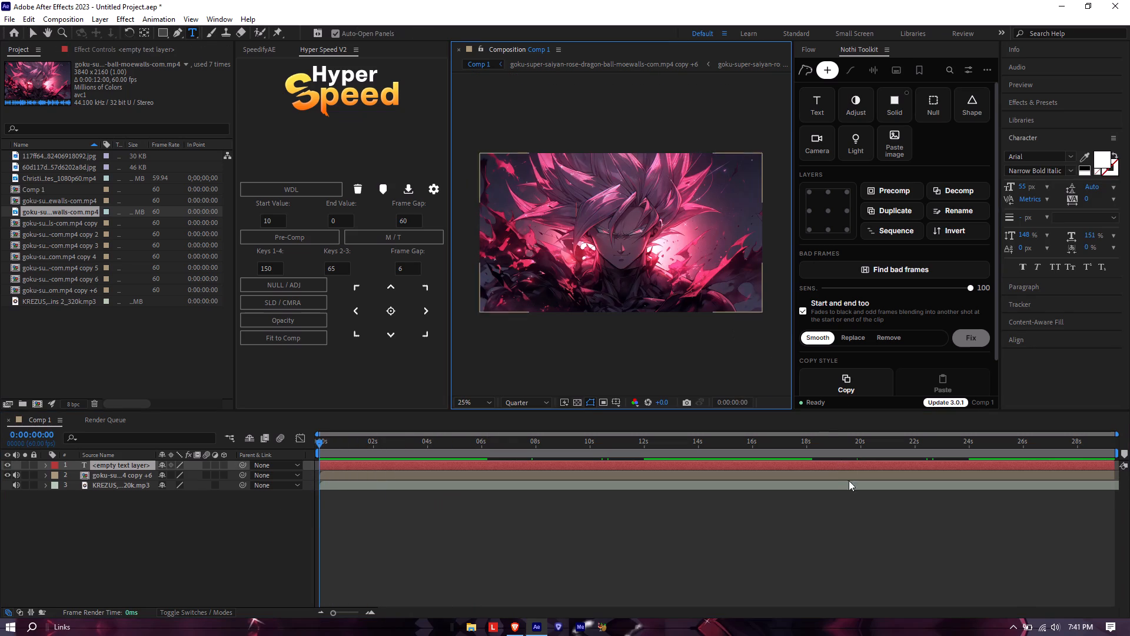
text(HELLO)
key(space)
text(GUYS)
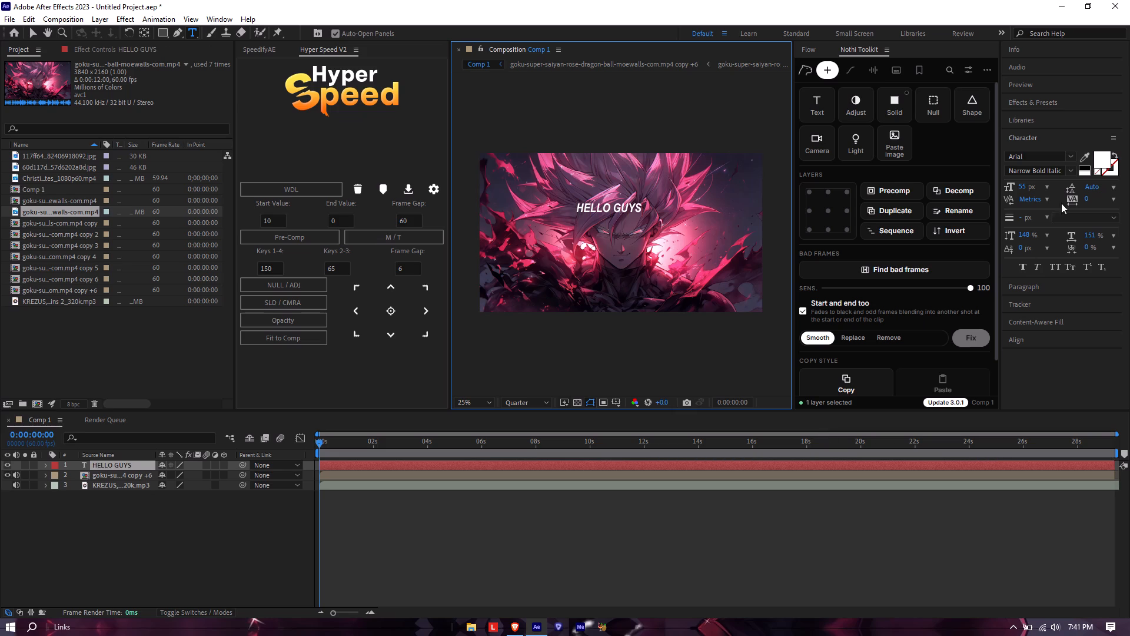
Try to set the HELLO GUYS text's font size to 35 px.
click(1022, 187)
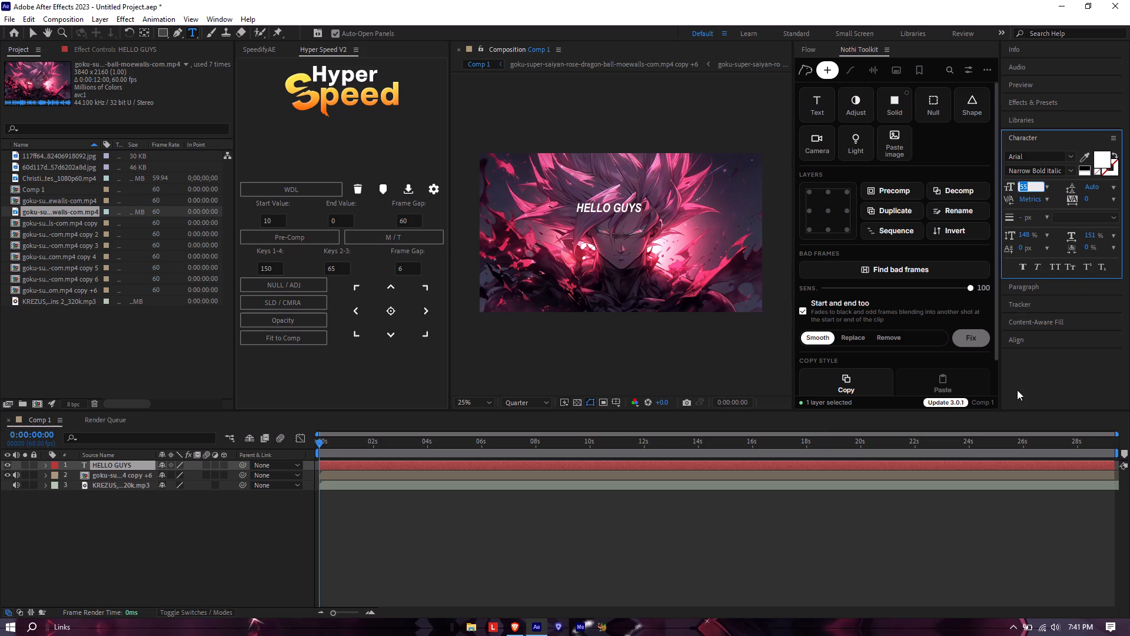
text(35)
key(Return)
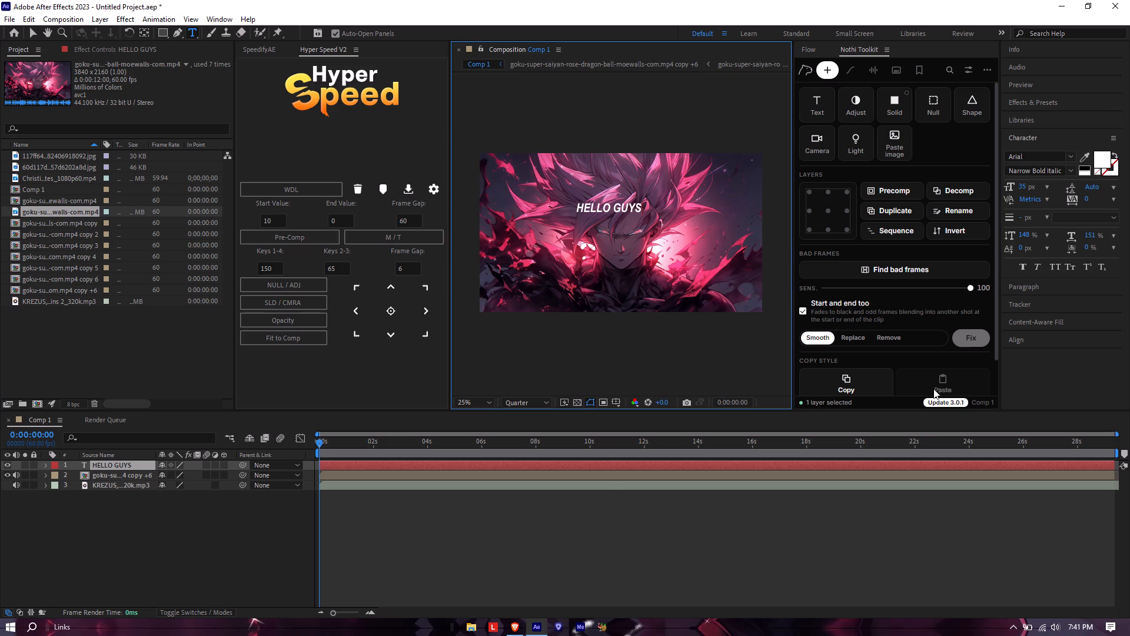
Move the HELLO GUYS layer's anchor point to its centre with the Nothi Toolkit.
double_click(448, 467)
click(448, 467)
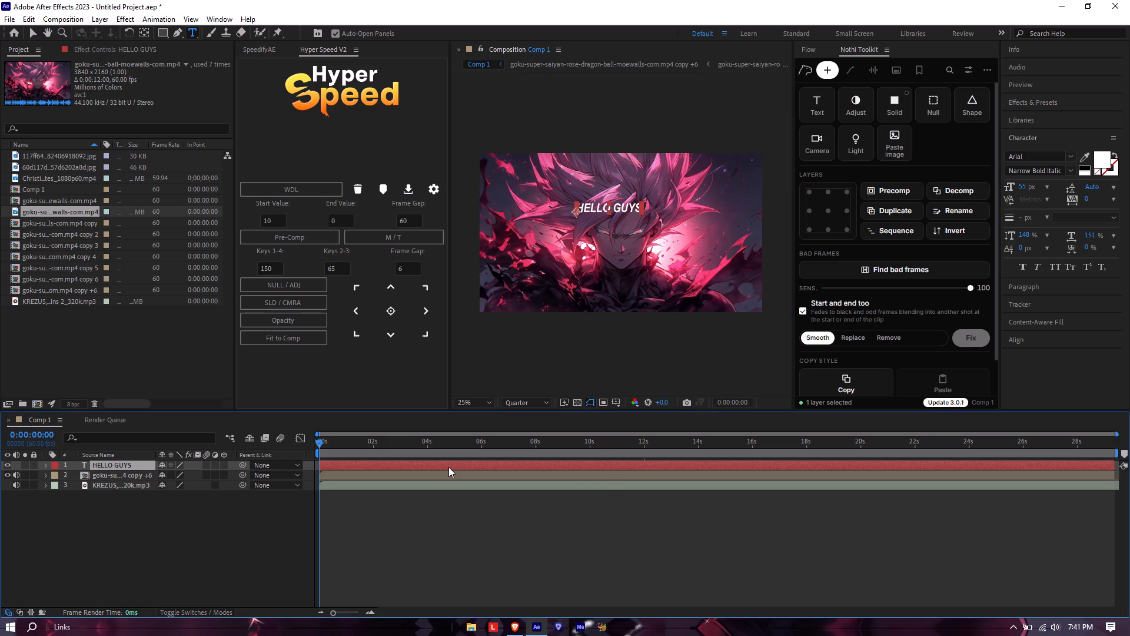
click(448, 467)
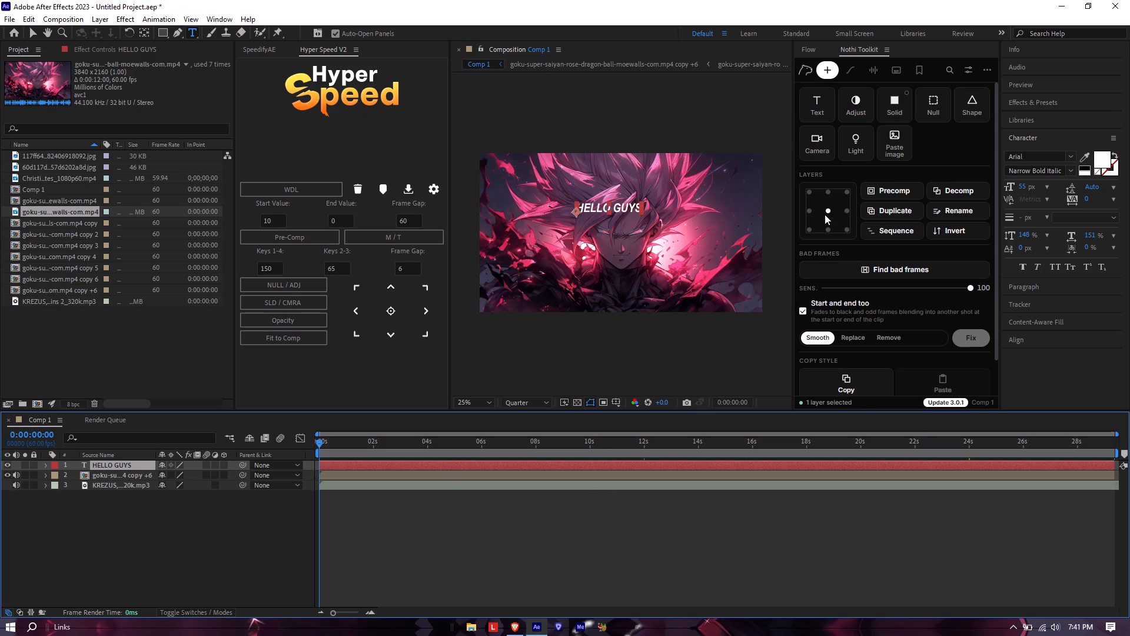
click(825, 214)
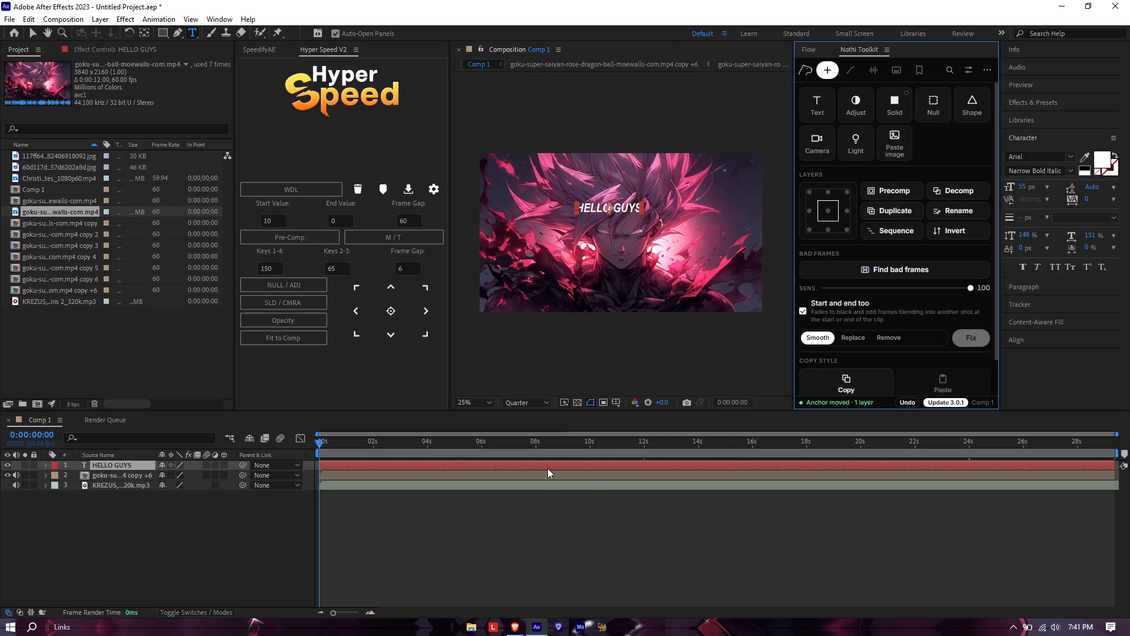
Set the font size of the HELLO GUYS text to 35 px.
click(546, 462)
click(546, 462)
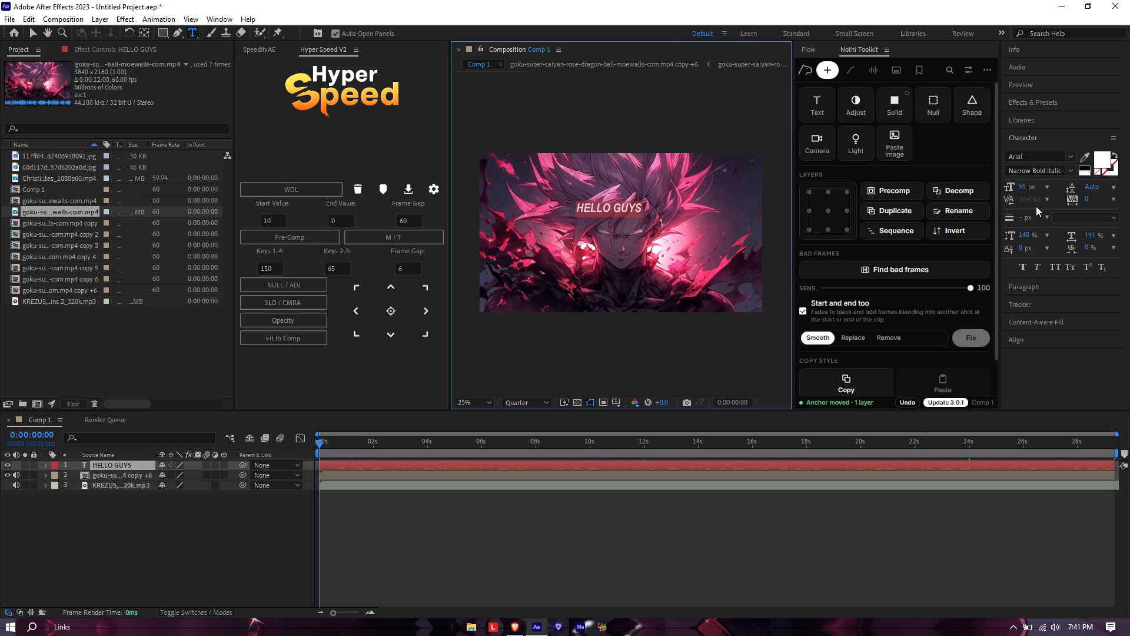
click(1028, 188)
text(35)
key(Return)
click(672, 551)
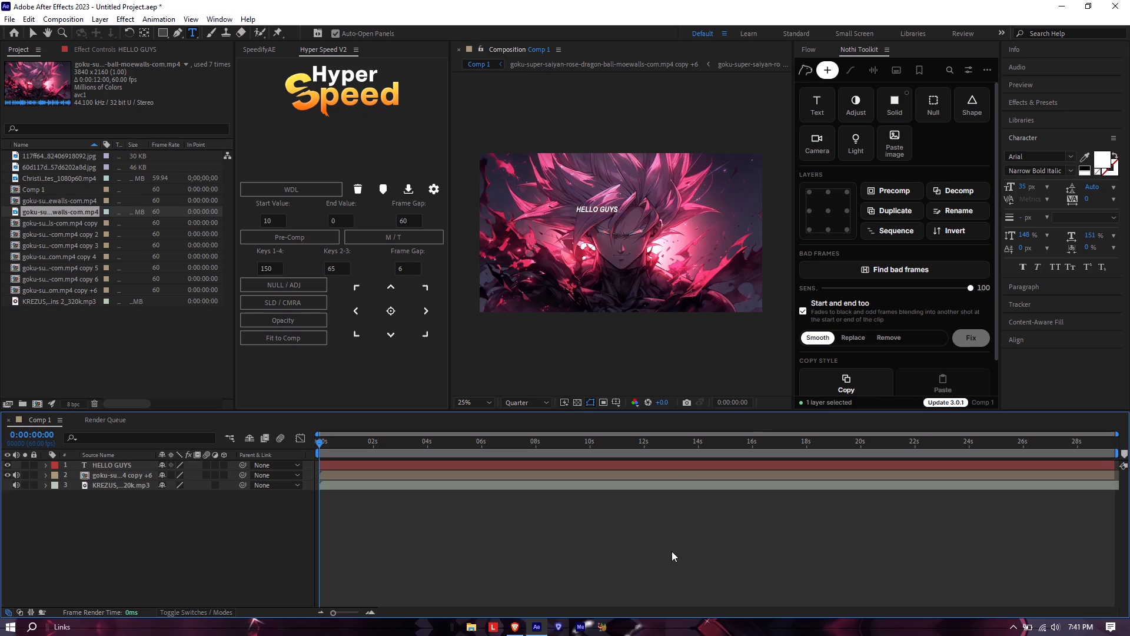
Centre the HELLO GUYS layer horizontally and vertically in the composition with Align.
scroll(575, 198, up, 1)
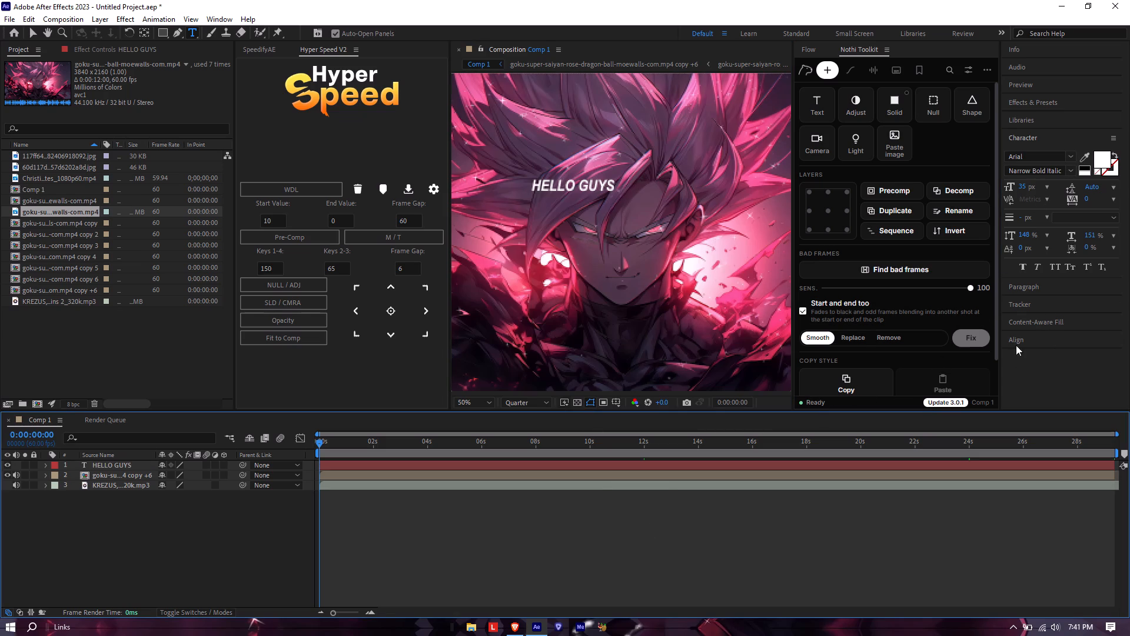
click(1016, 339)
click(503, 463)
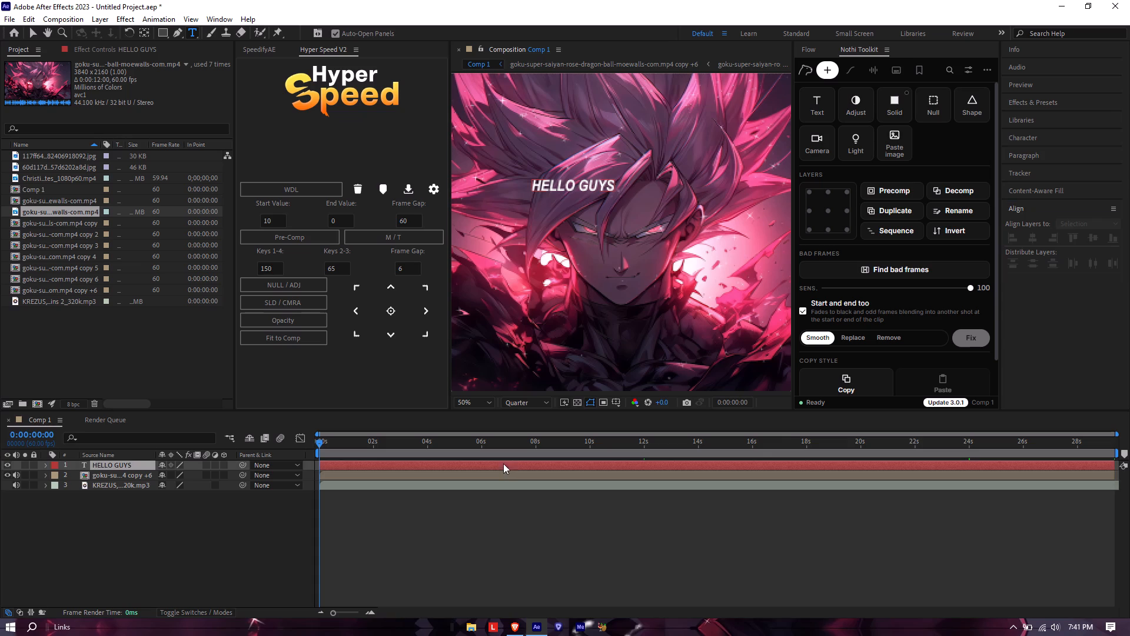
click(1031, 239)
click(1089, 238)
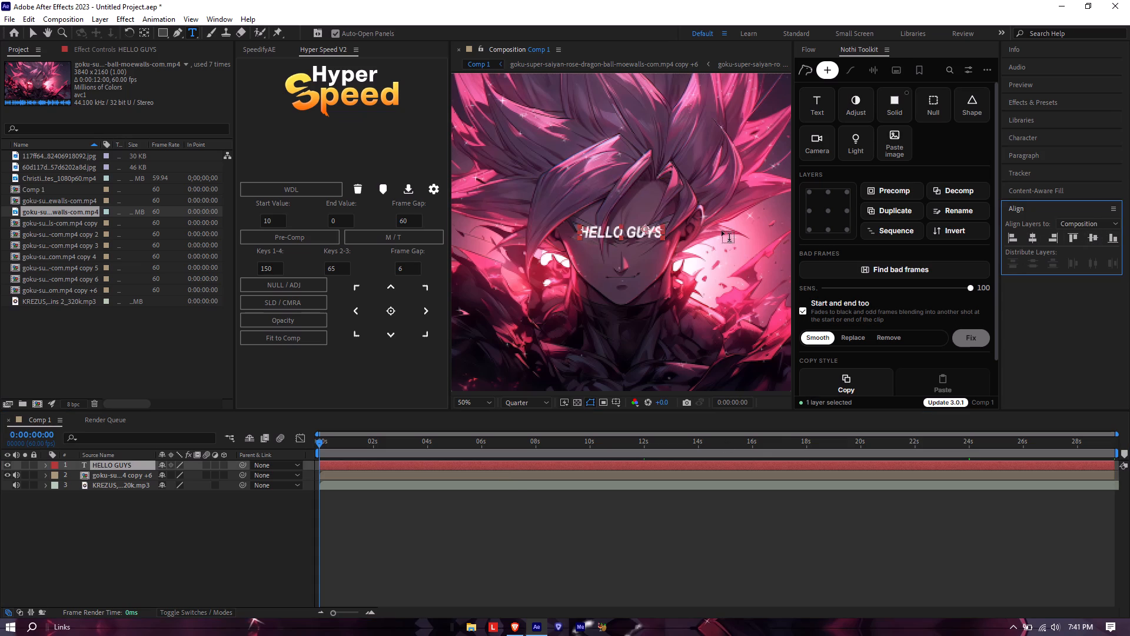
scroll(673, 201, down, 1)
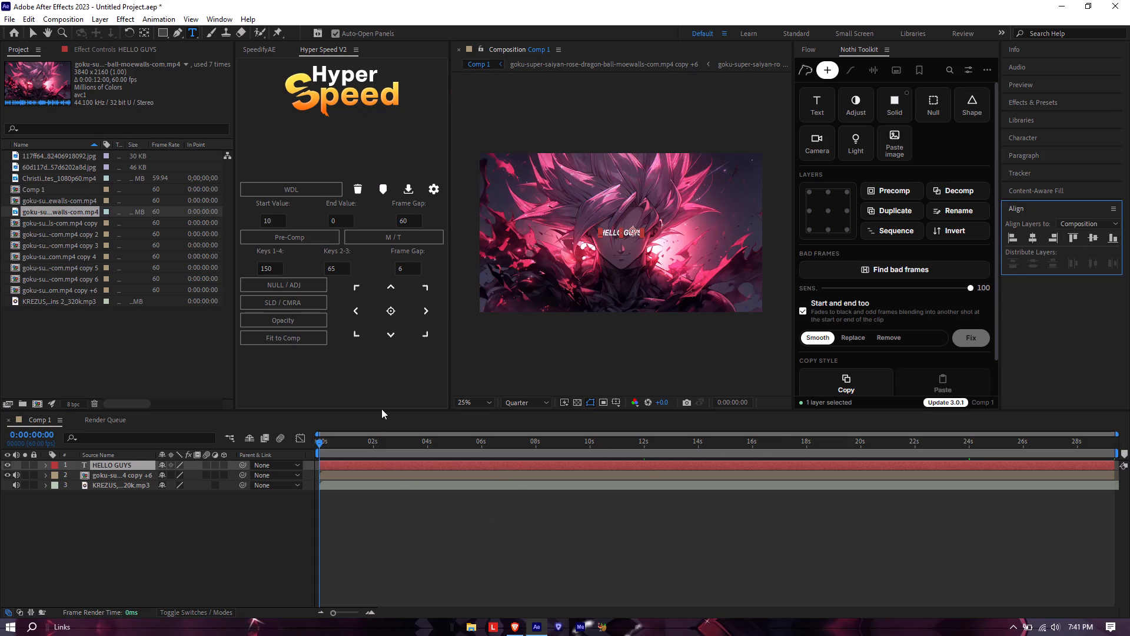
Split the HELLO GUYS layer at 0:00:02:03 and delete the part after the cut.
click(31, 31)
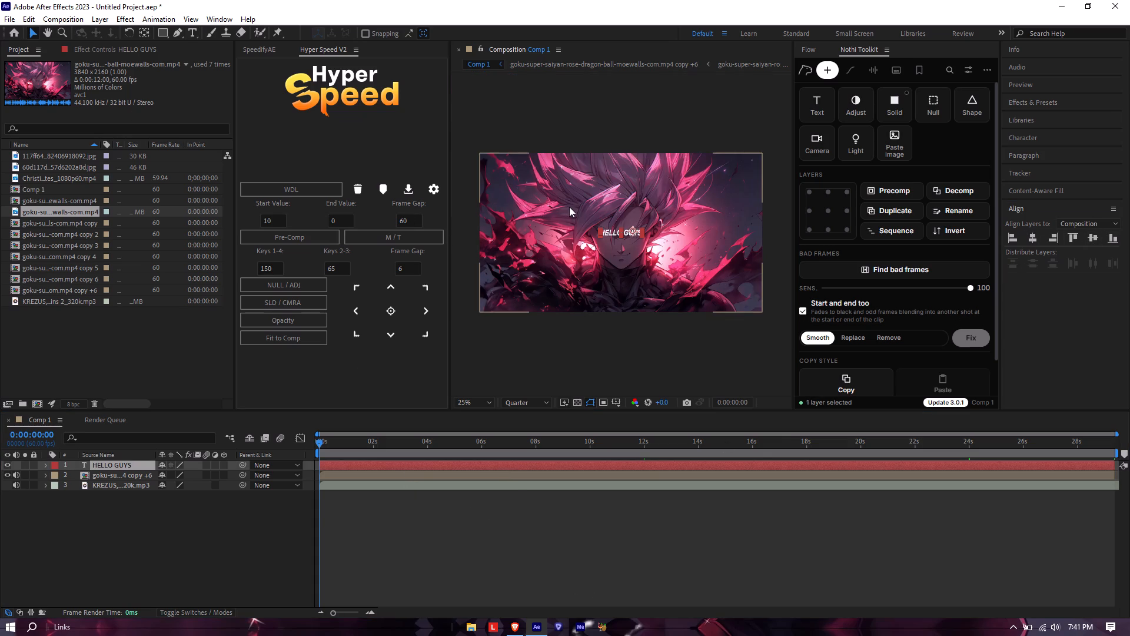
scroll(567, 207, up, 1)
drag(319, 448, 340, 453)
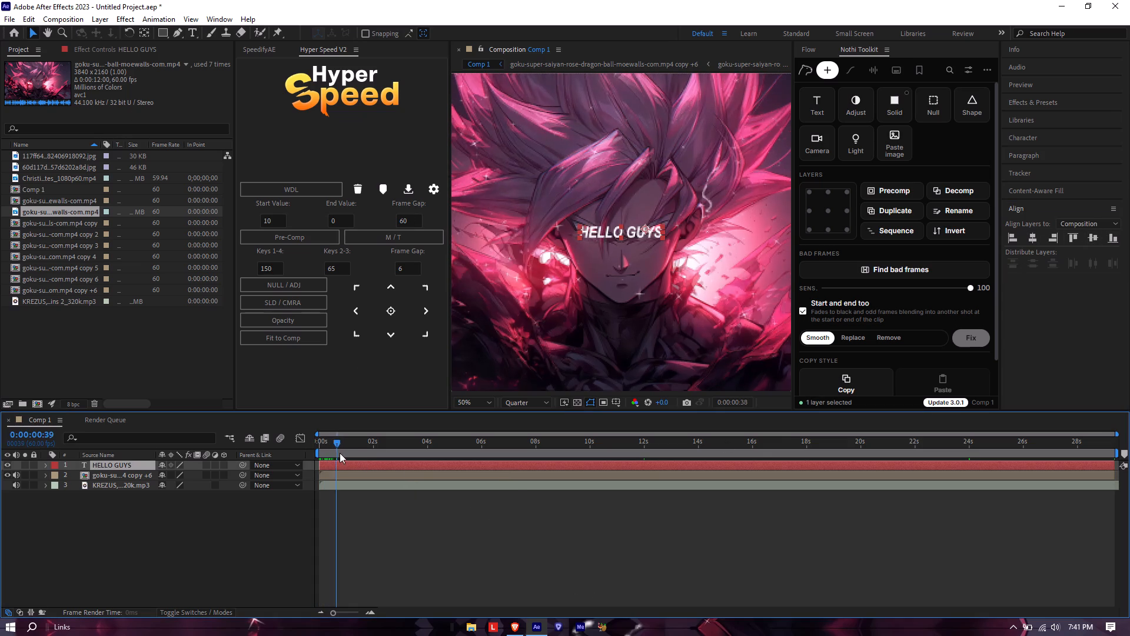
drag(340, 453, 374, 466)
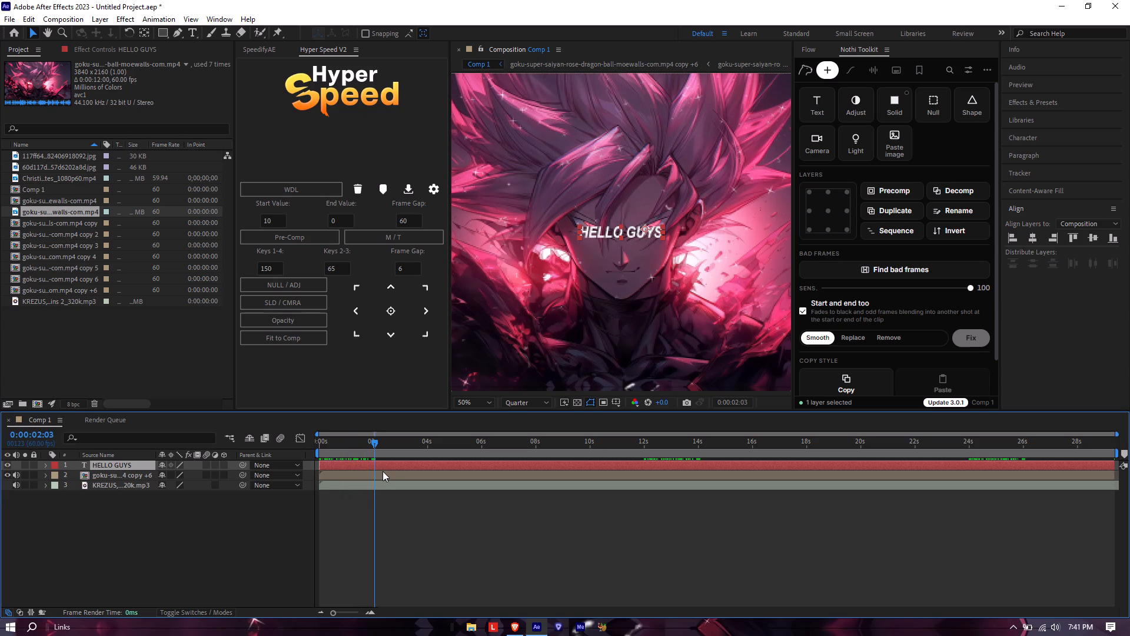
key(ctrl+shift+d)
key(BackSpace)
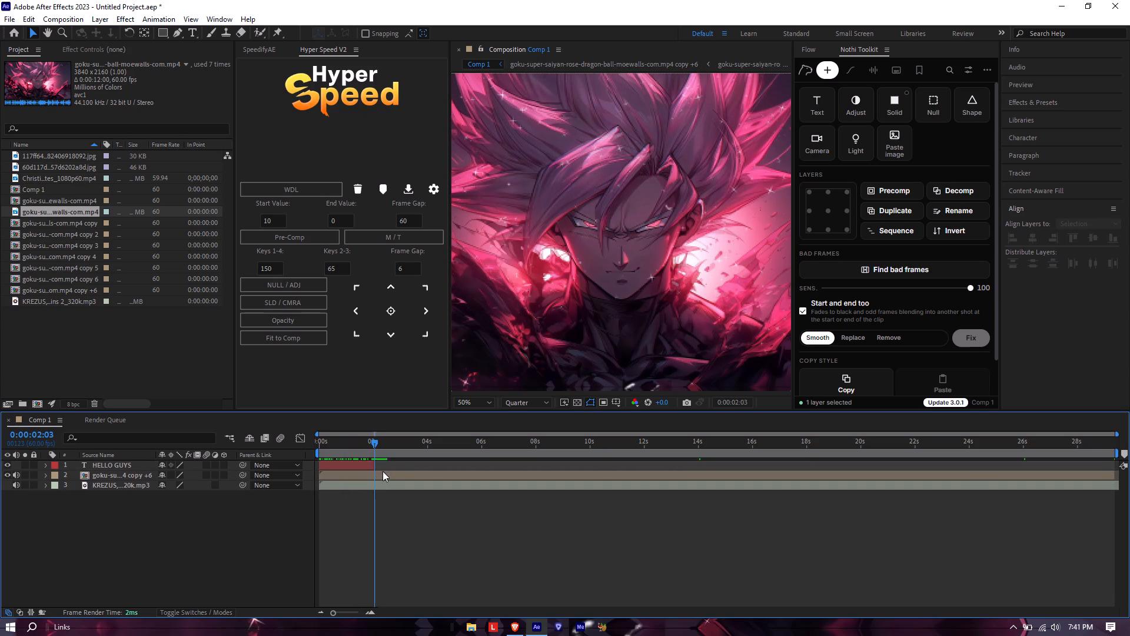
Shift the trimmed HELLO GUYS layer to start at about 0.6 seconds, and return the playhead to 0:00:00:00.
drag(345, 466, 362, 469)
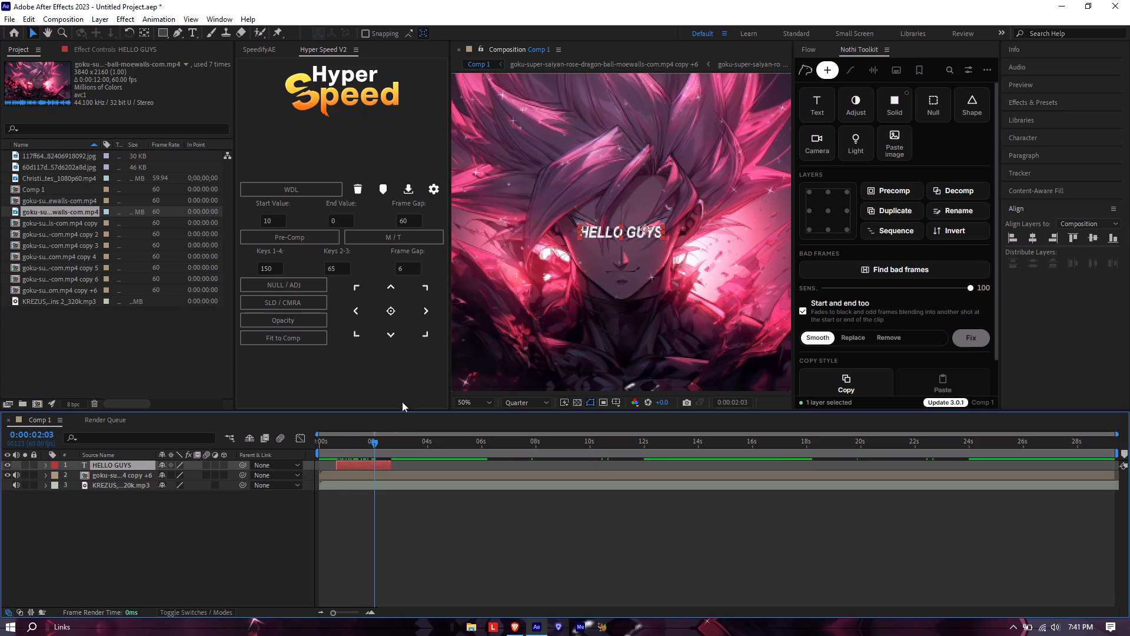
scroll(525, 282, down, 1)
drag(377, 443, 310, 461)
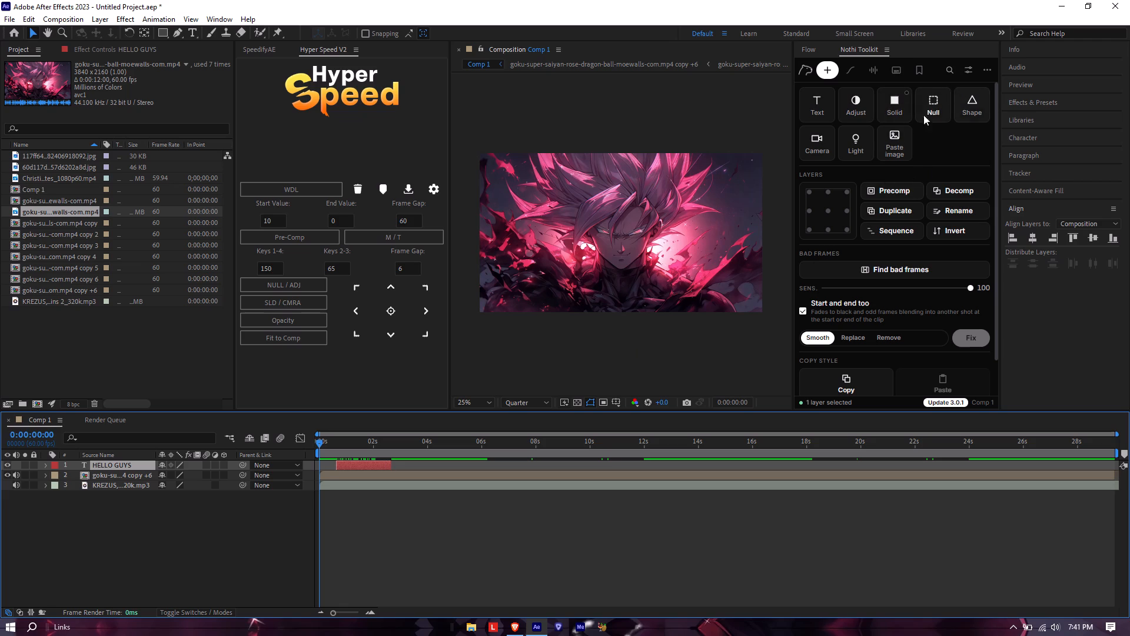
Add an adjustment layer with Nothi Toolkit, place it below HELLO GUYS, and shift it to start at 0:00:00:00.
click(846, 95)
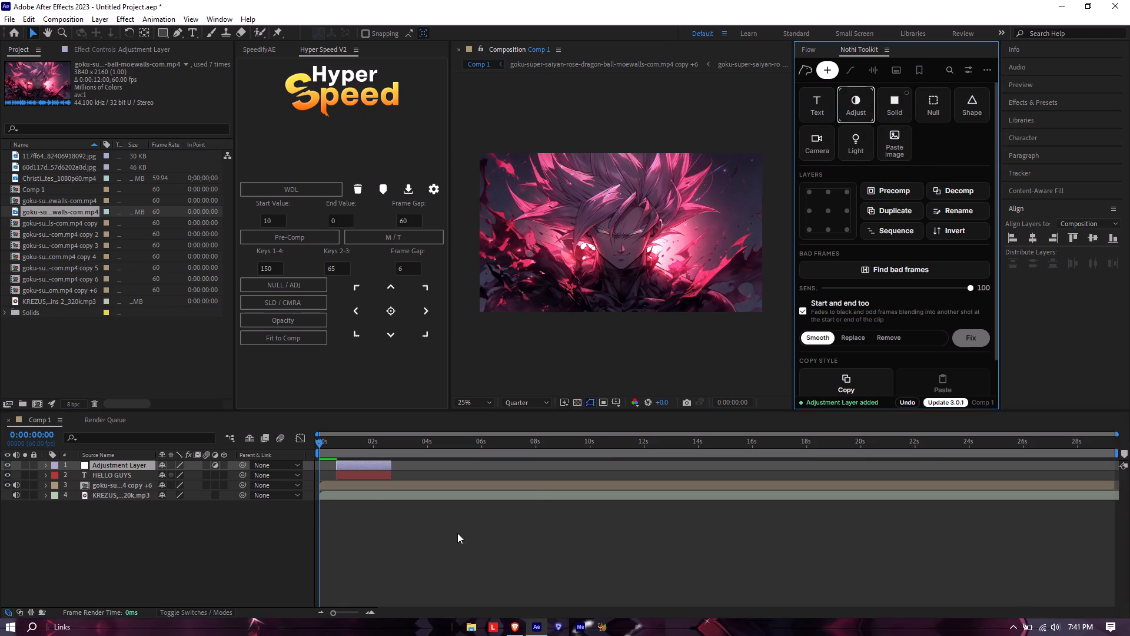
drag(357, 462, 344, 465)
drag(131, 466, 131, 478)
drag(356, 476, 354, 481)
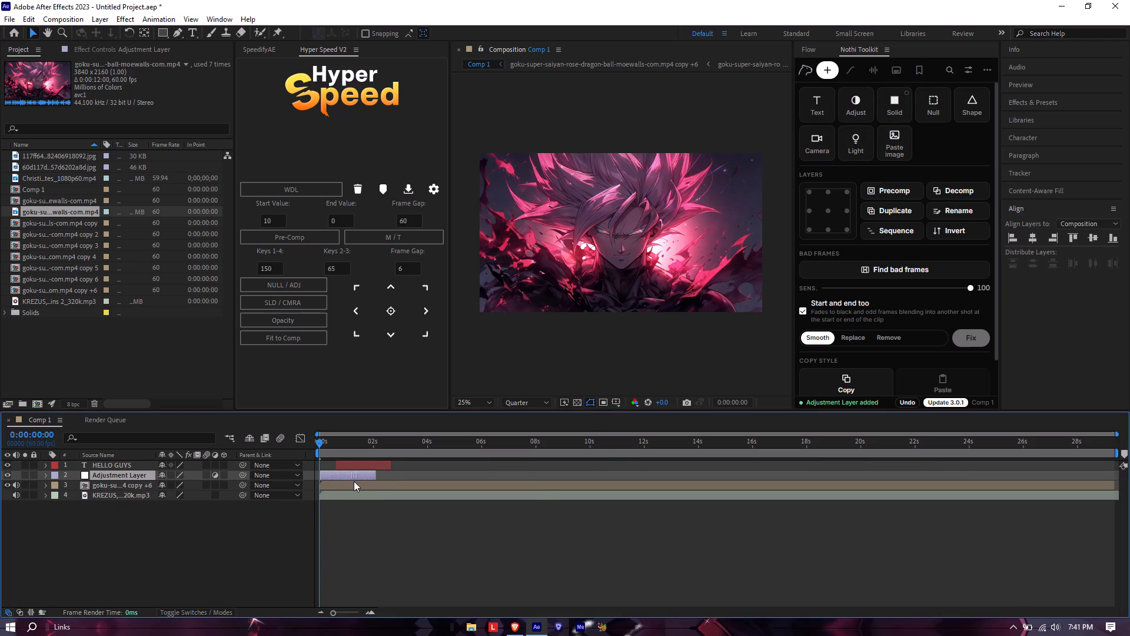
drag(354, 481, 353, 486)
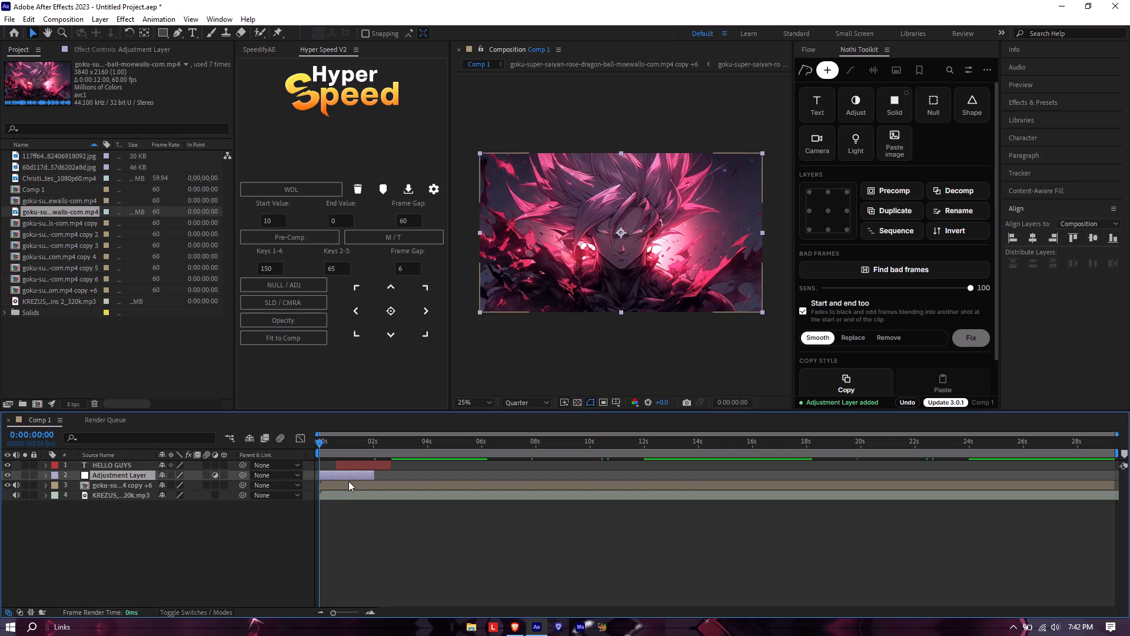
Search the effects for "cloud" and apply S_WipeClouds to the adjustment layer.
key(ctrl+space)
key(s)
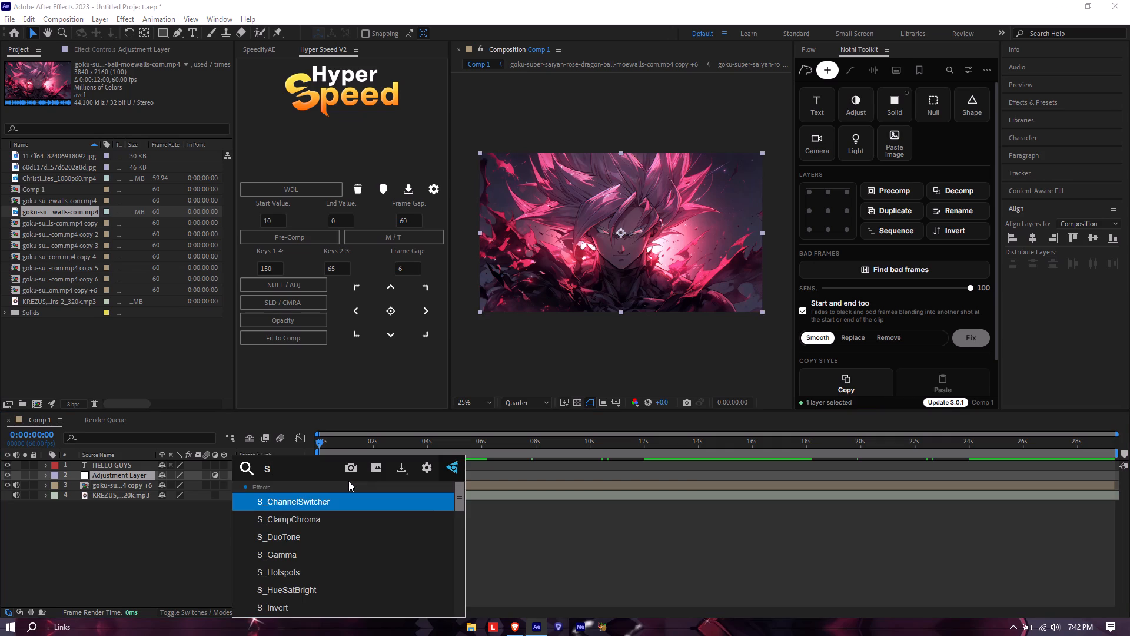
key(BackSpace)
text(cl)
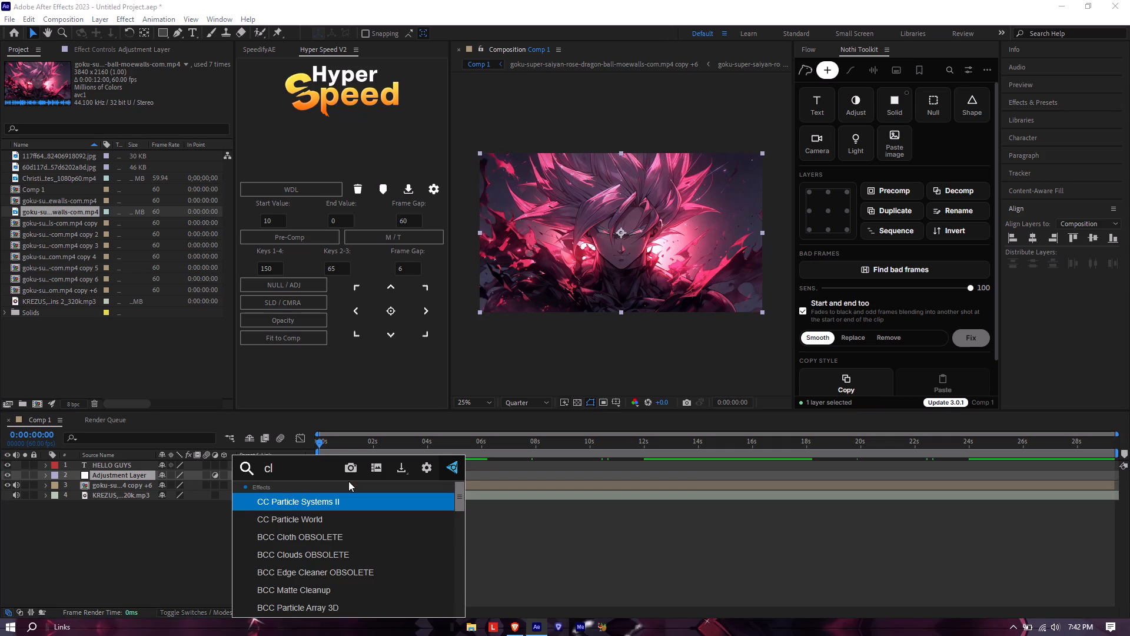
text(ouf)
key(BackSpace)
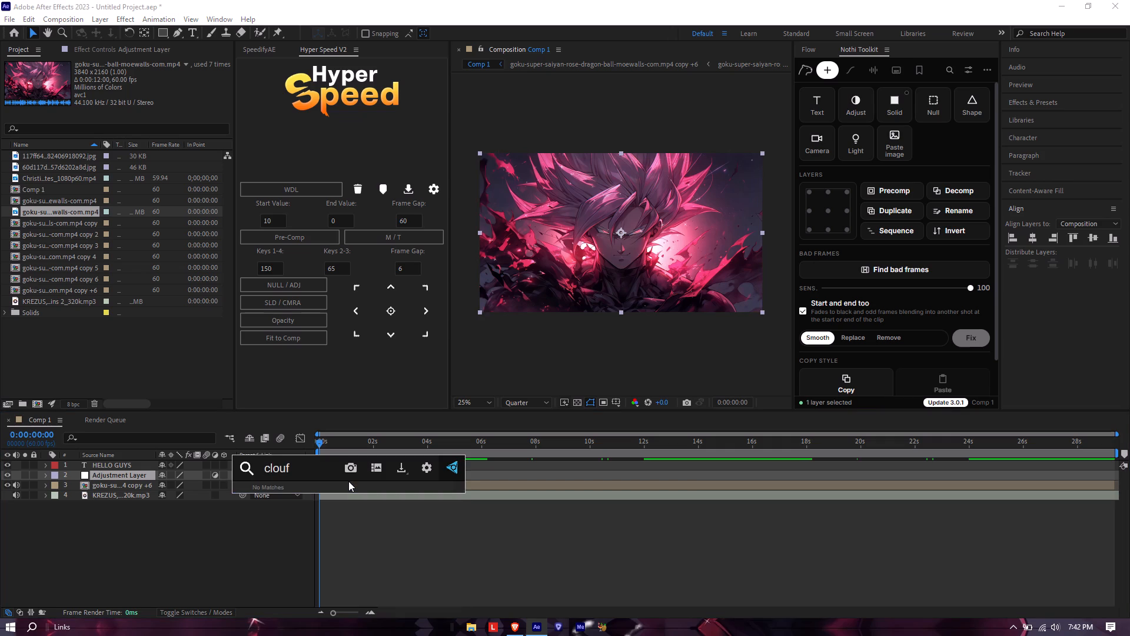
key(d)
scroll(329, 573, down, 6)
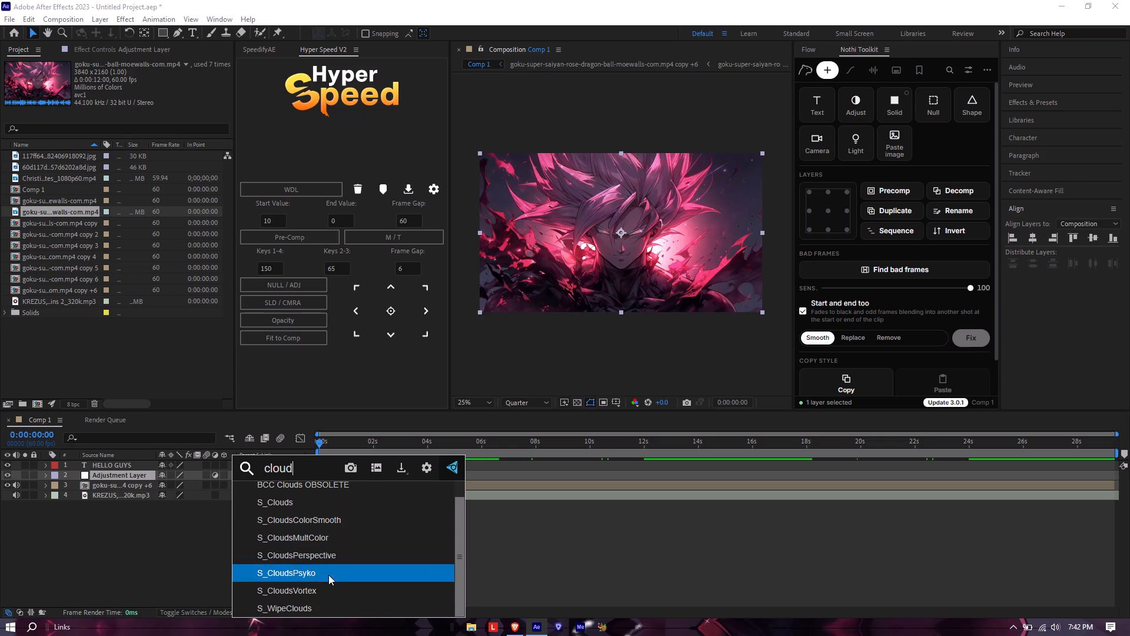
click(344, 609)
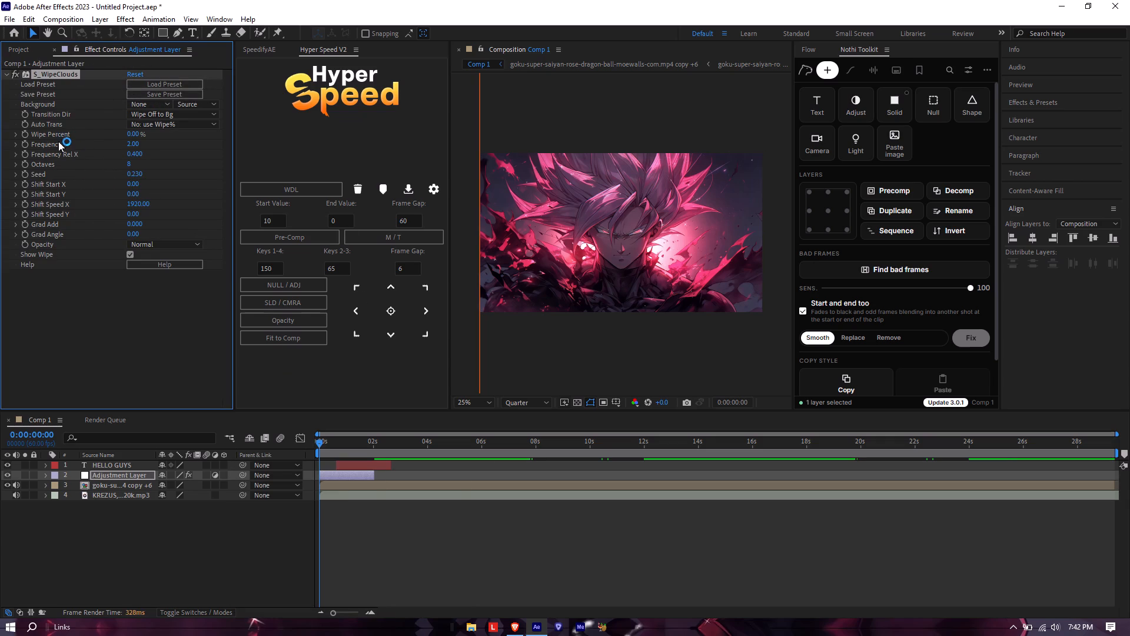
Keyframe the S_WipeClouds Wipe Percent from 99% at 0:00:00:00 to 0% at about 2 seconds.
click(22, 132)
key(u)
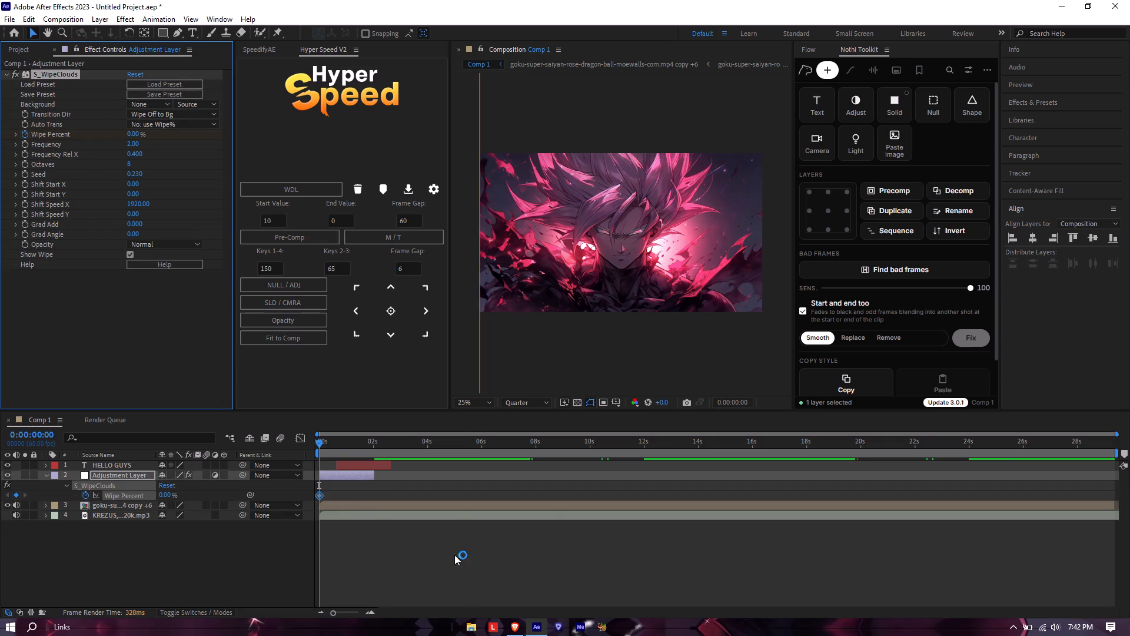
drag(321, 495, 374, 495)
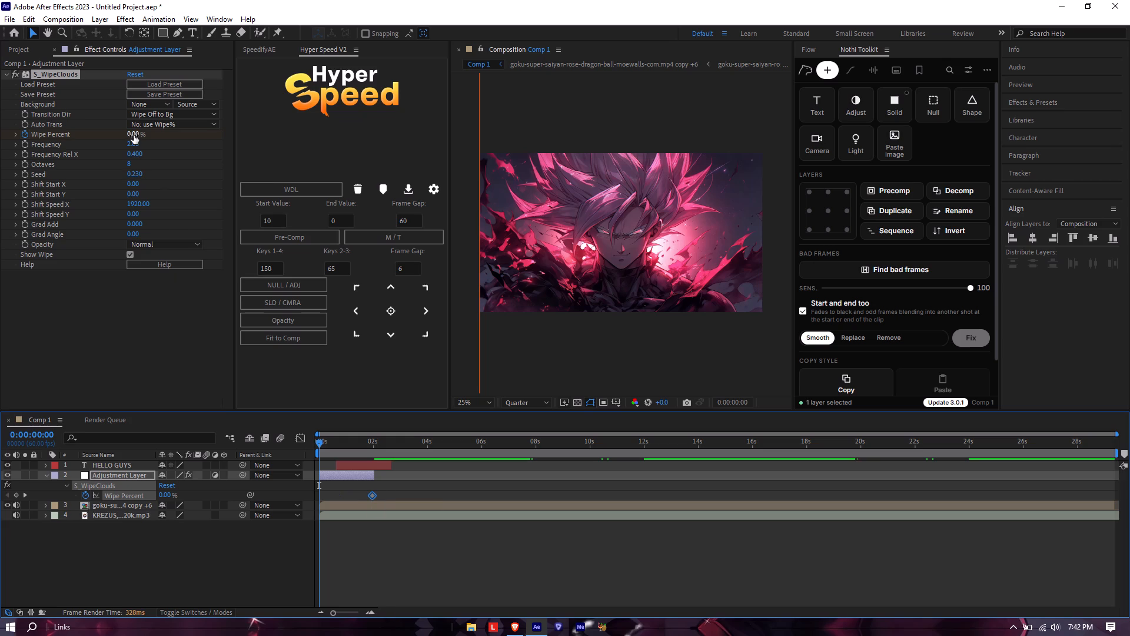
drag(134, 135, 476, 136)
Ease both Wipe Percent keyframes with the Flow curve 0.00, 0.74, 0.08, 0.96, then collapse the layer and return to Nothi Toolkit.
drag(398, 488, 380, 493)
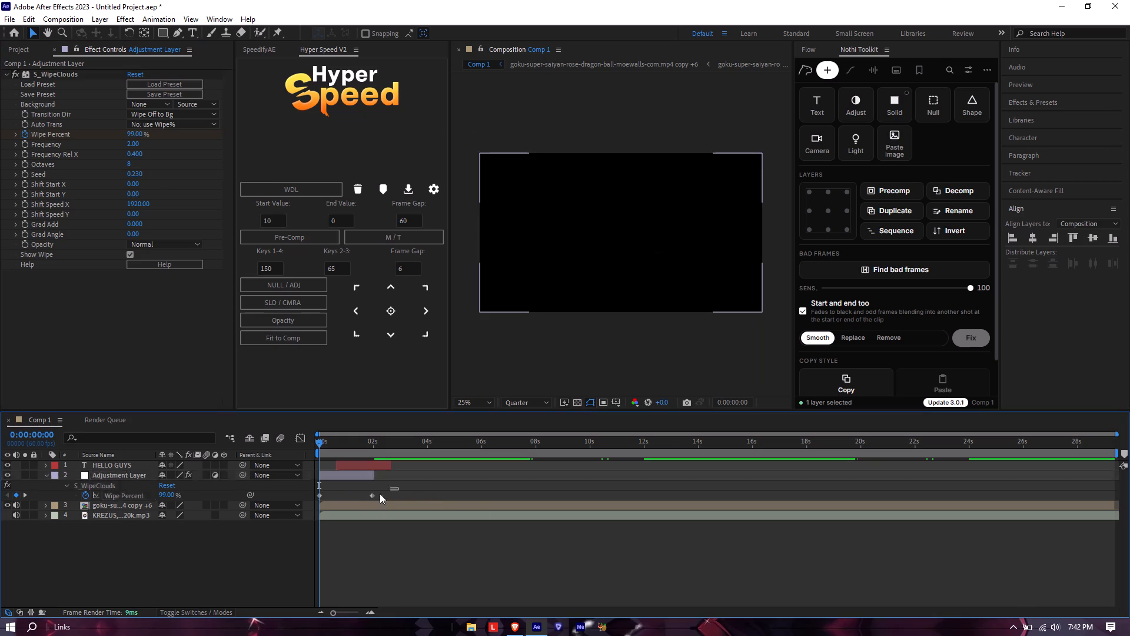
drag(380, 493, 318, 507)
click(805, 48)
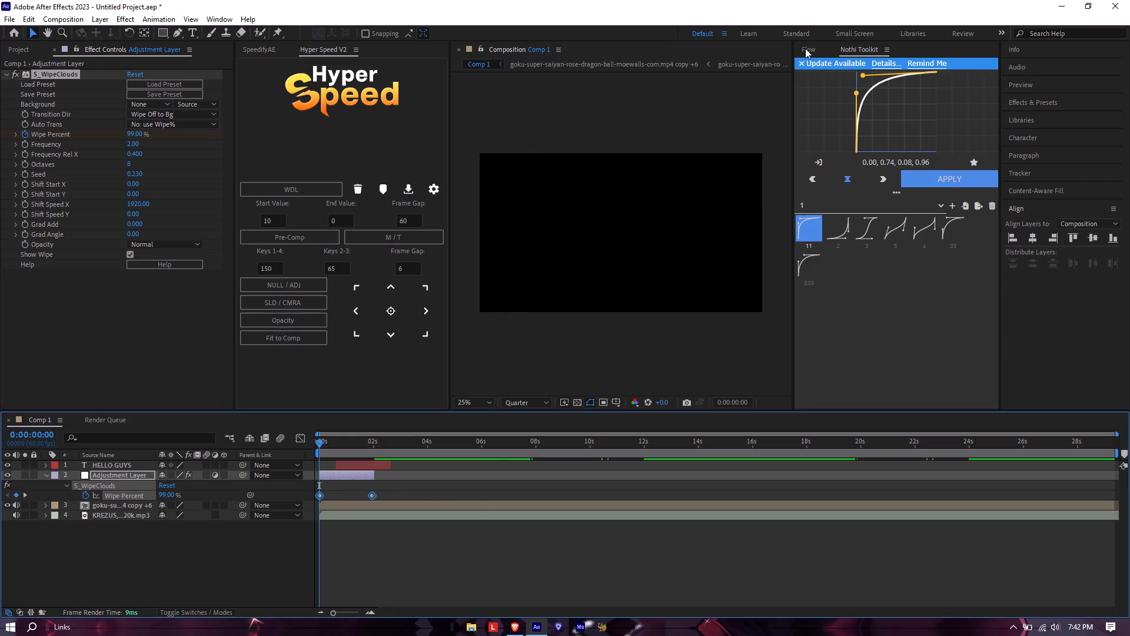
click(953, 175)
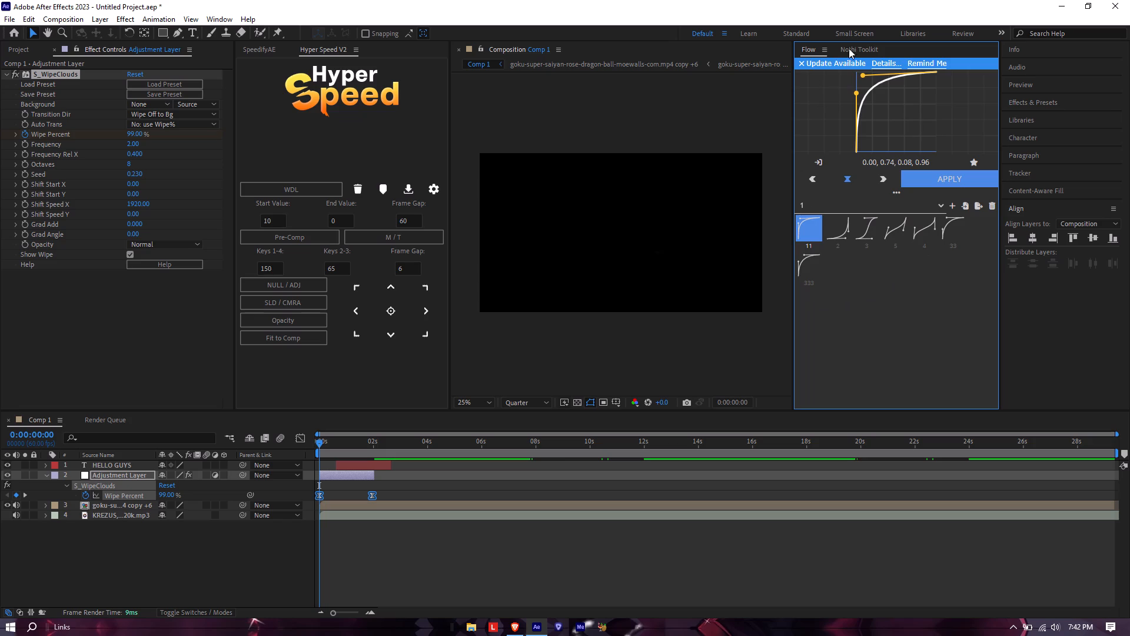
click(857, 51)
key(u)
Play the wipe from the start, stop at 0:00:00:33, and shift the HELLO GUYS layer to begin there.
key(space)
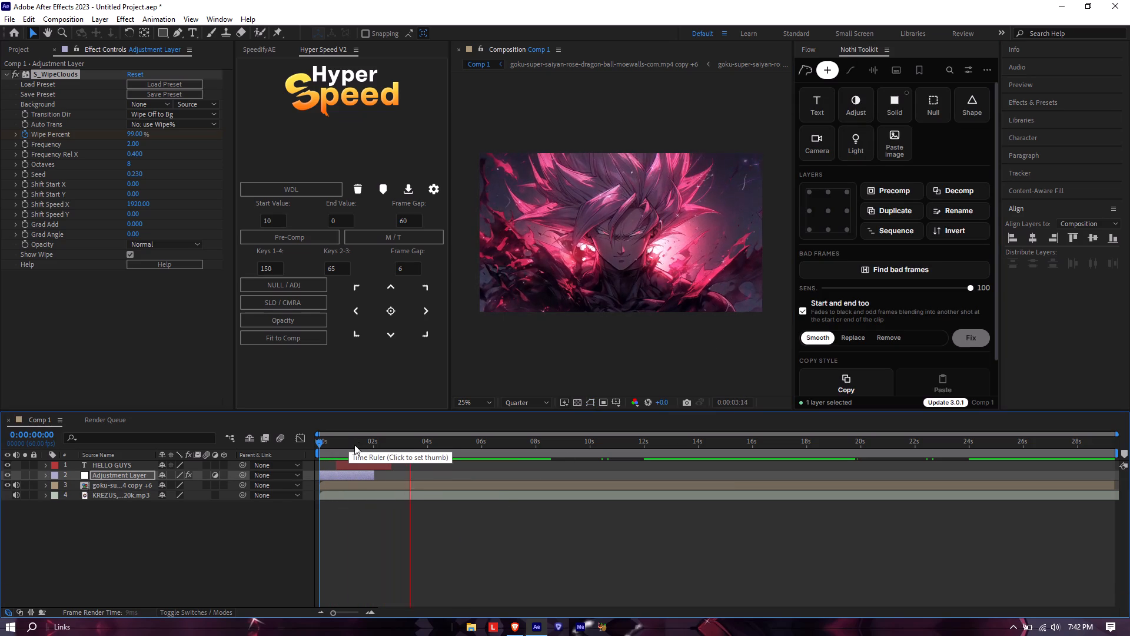
drag(345, 445, 284, 480)
key(space)
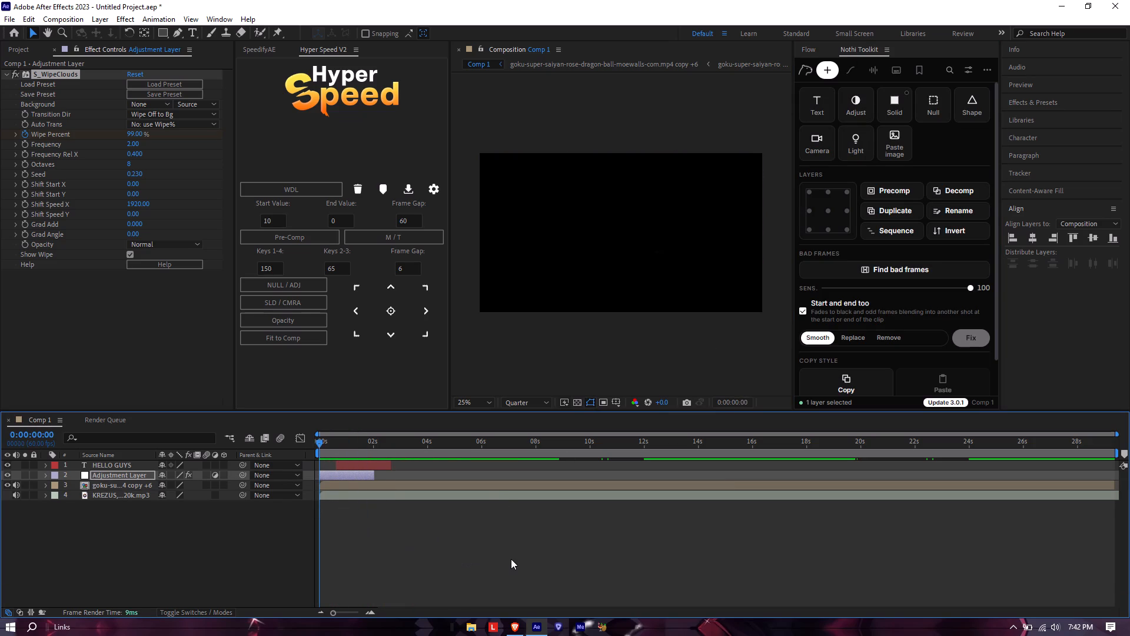
key(space)
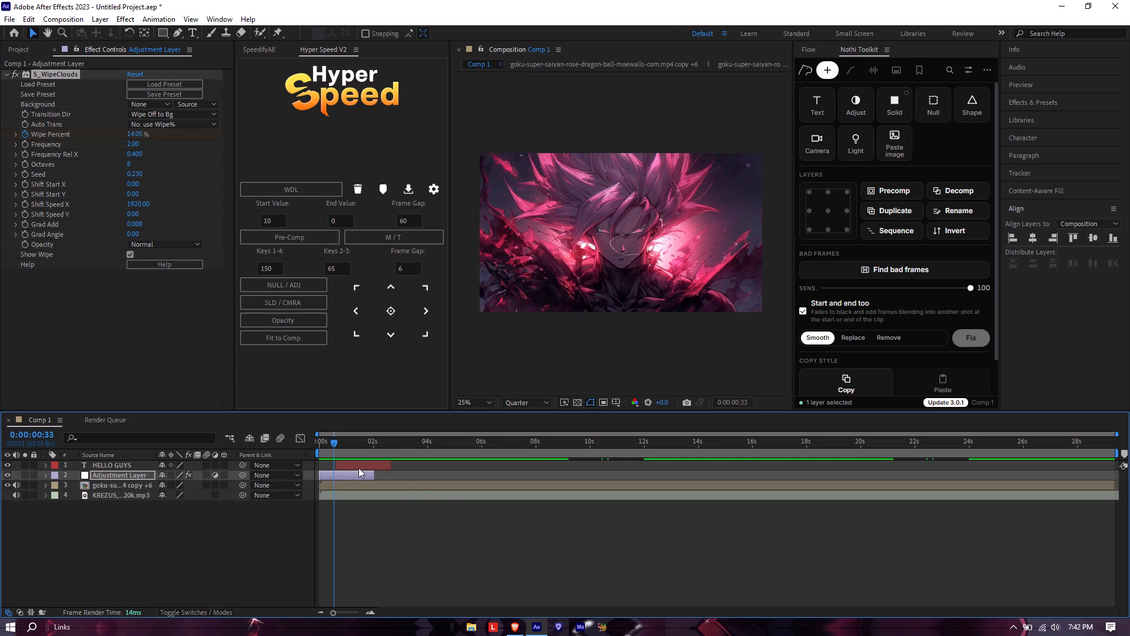
drag(357, 464, 355, 472)
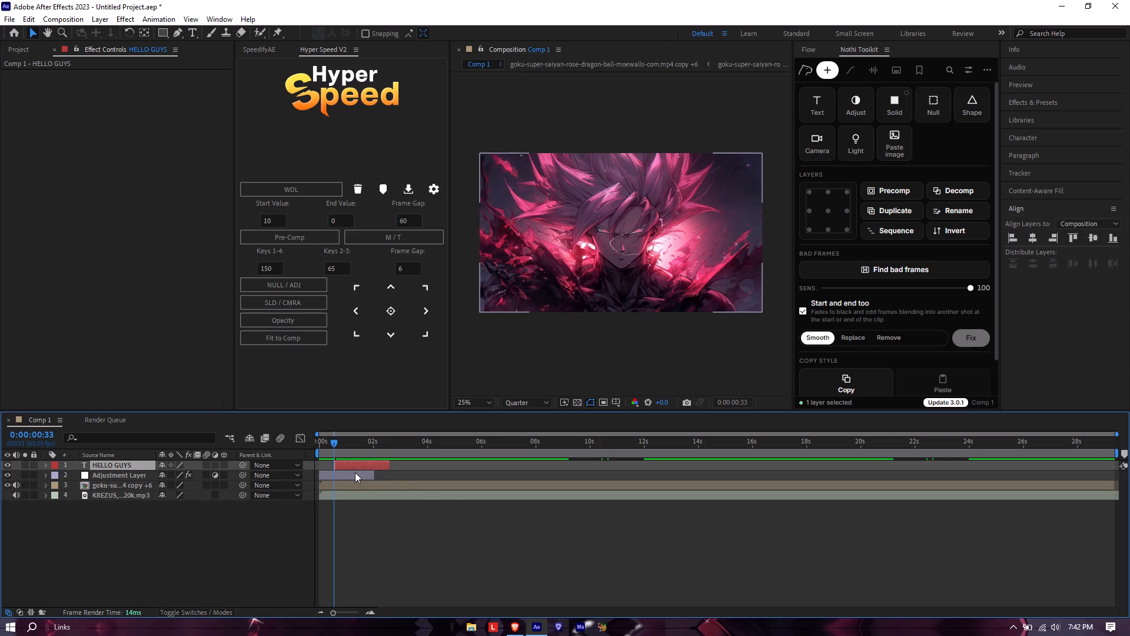
Apply the Slow Fade On preset to the HELLO GUYS layer at 0:00:00:33 and reveal its keyframes.
key(ctrl+space)
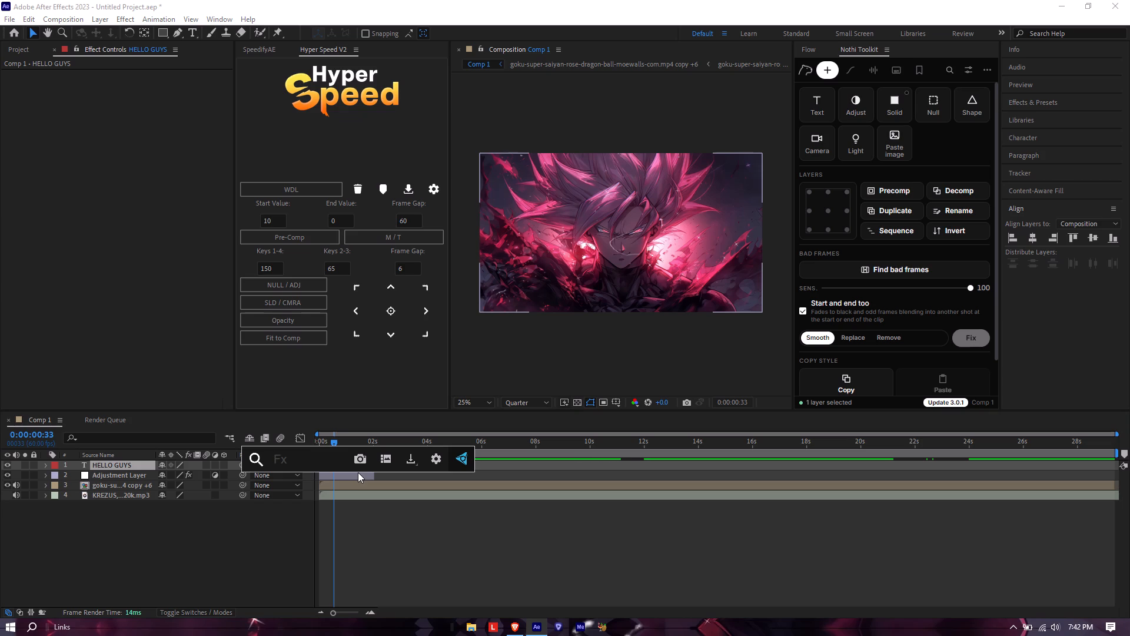
text(slo)
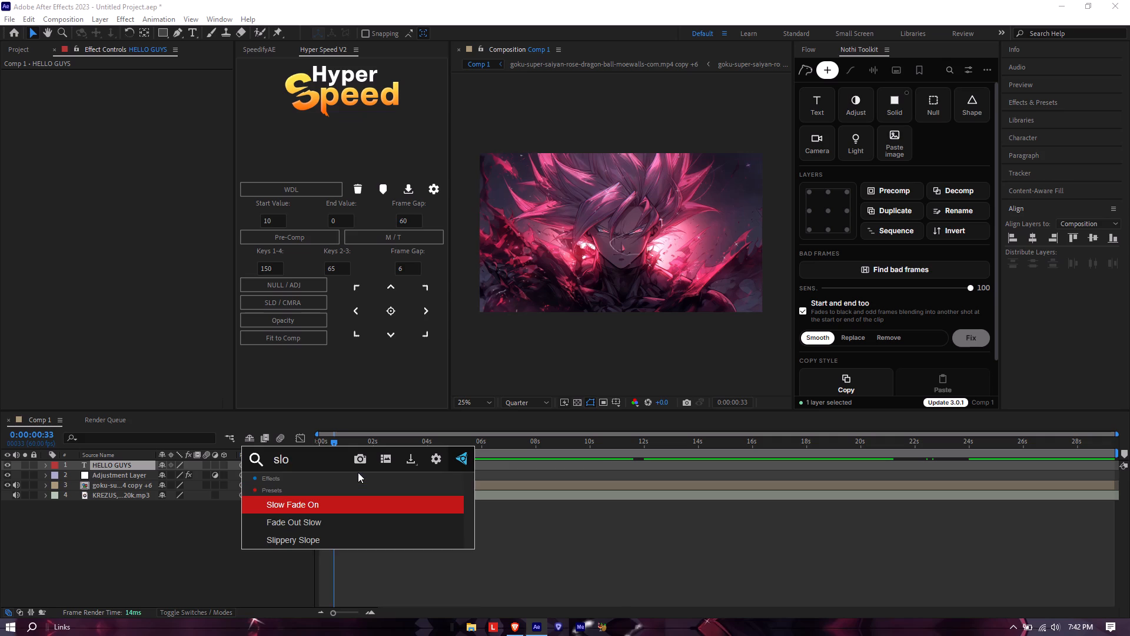
click(346, 504)
key(u)
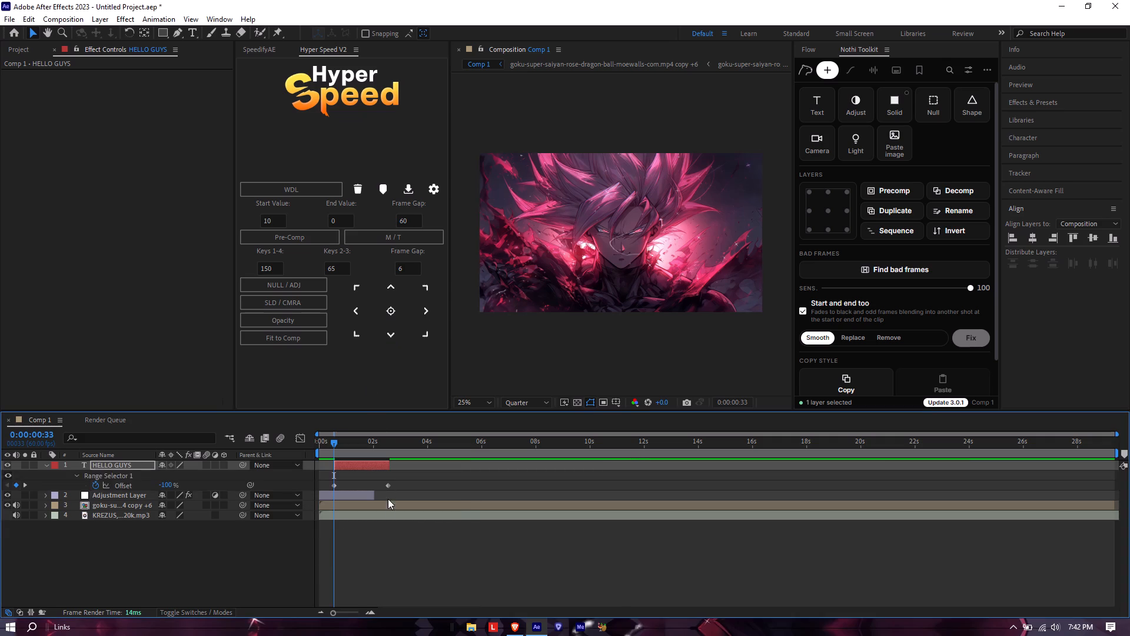
Shorten the text fade-in by moving its last Offset keyframe to about 1.5 seconds.
drag(389, 485, 350, 499)
key(space)
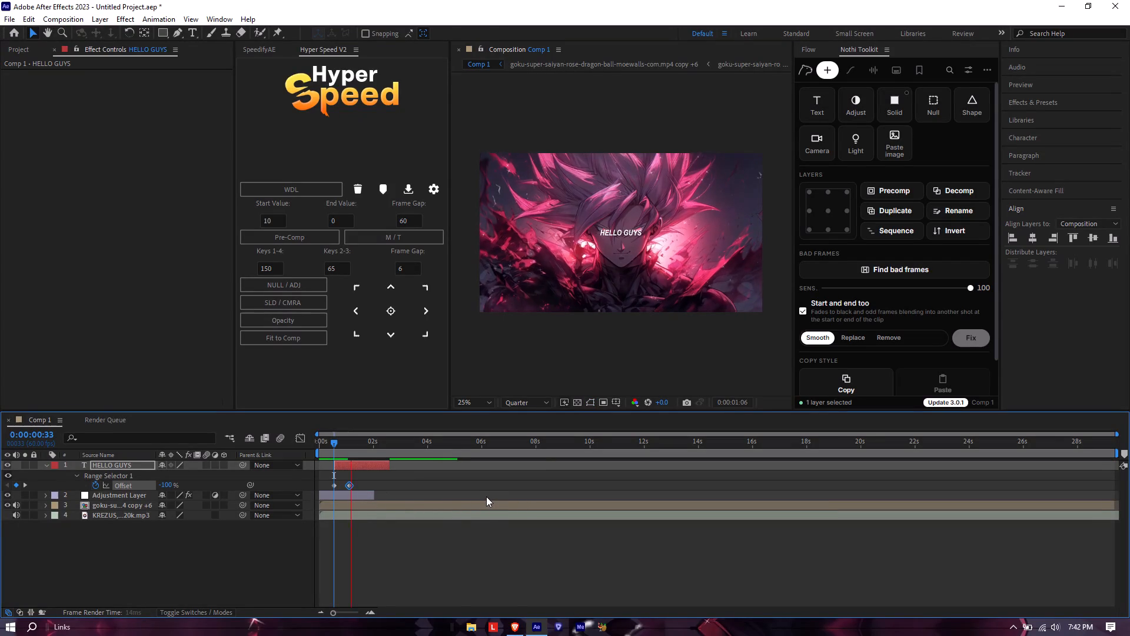
key(space)
drag(348, 486, 360, 491)
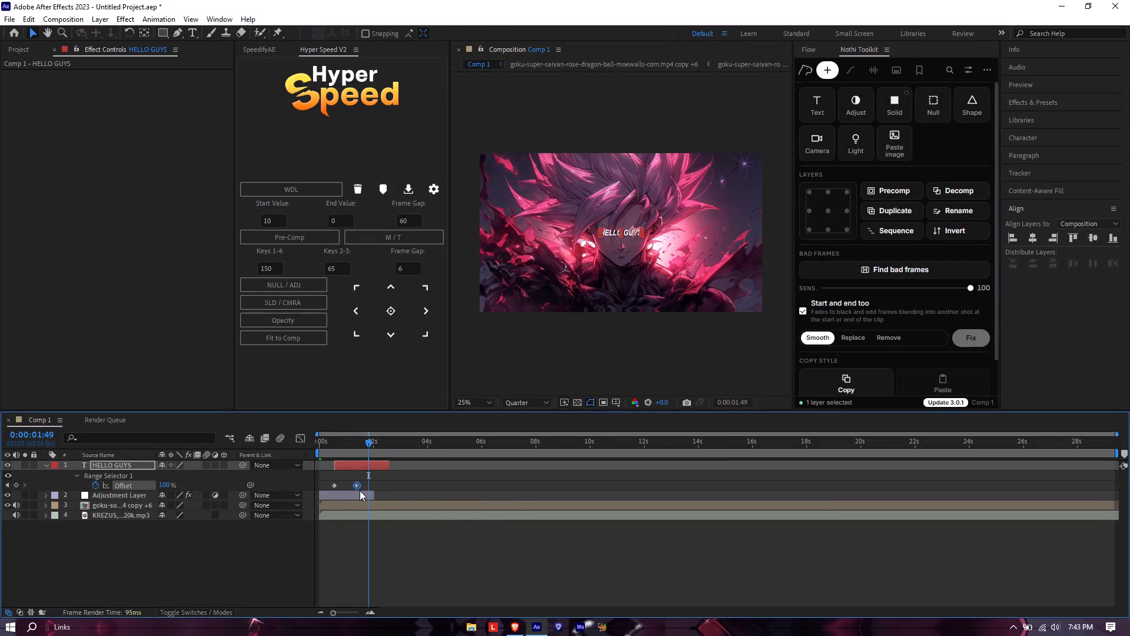
drag(360, 491, 361, 492)
Preview the HELLO GUYS fade-in timing by playing and scrubbing from the start of the composition.
drag(361, 442, 317, 456)
key(space)
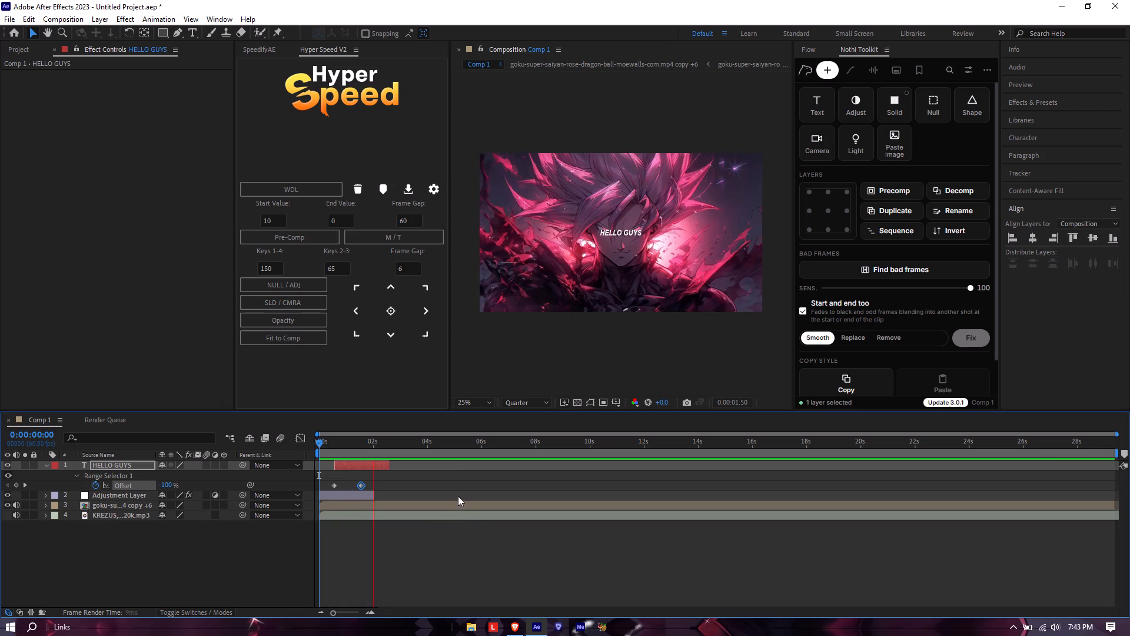
key(space)
drag(373, 445, 348, 465)
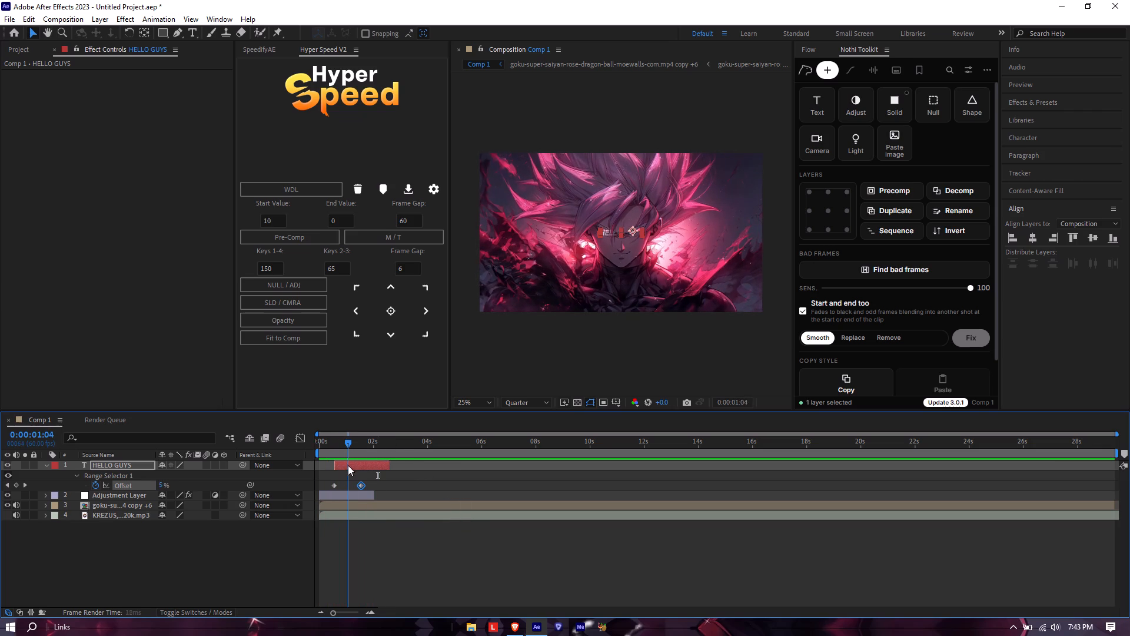
drag(348, 465, 354, 469)
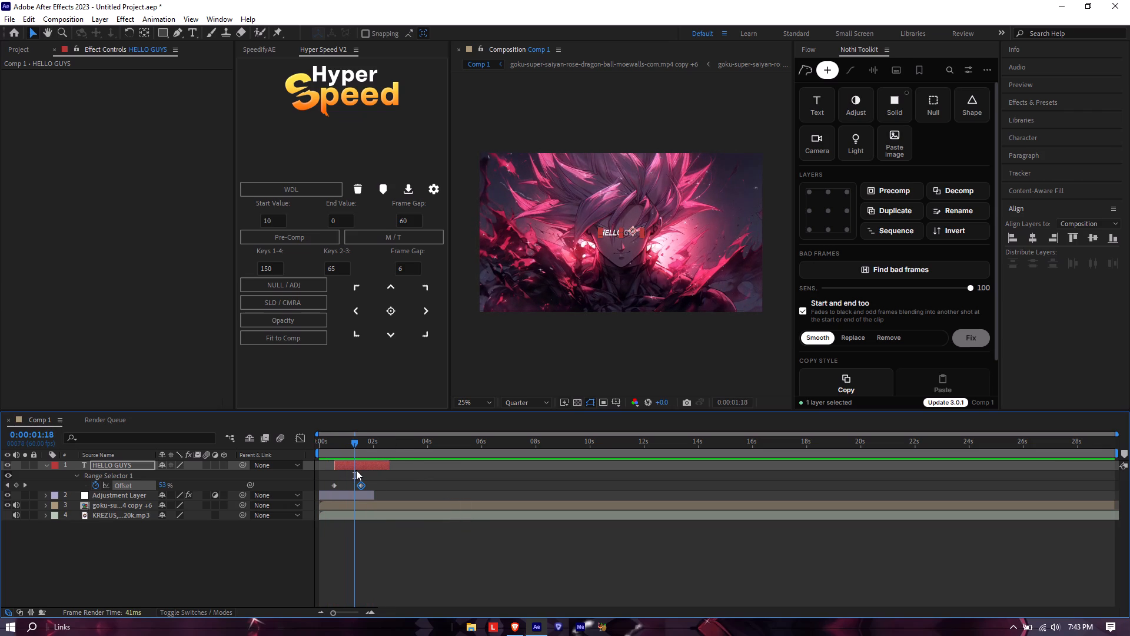
drag(358, 453, 316, 473)
key(space)
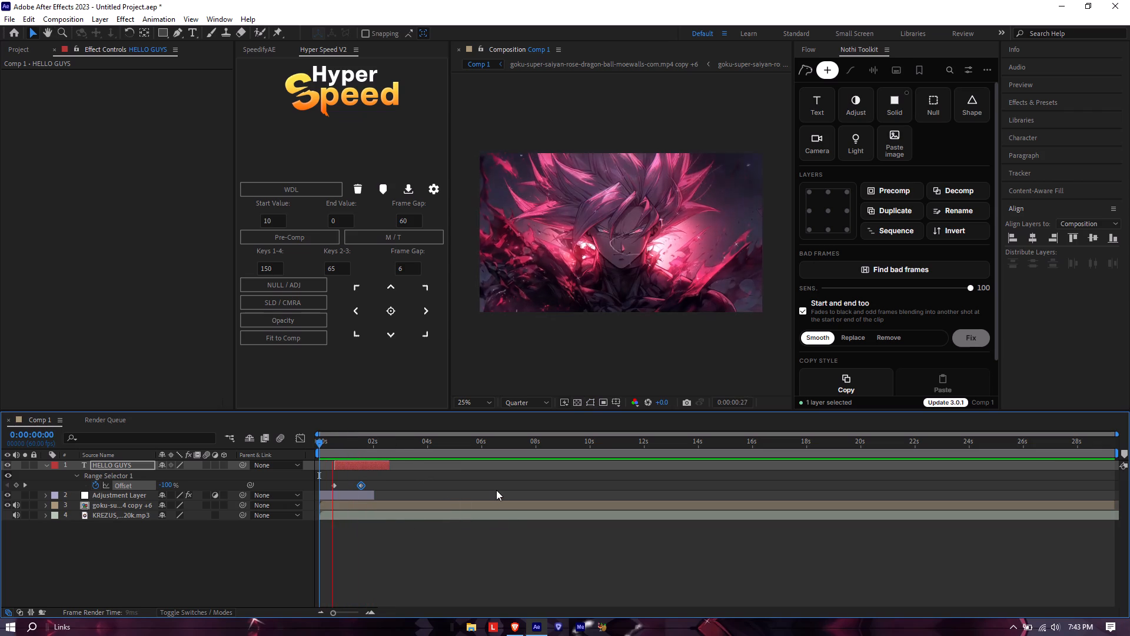
key(space)
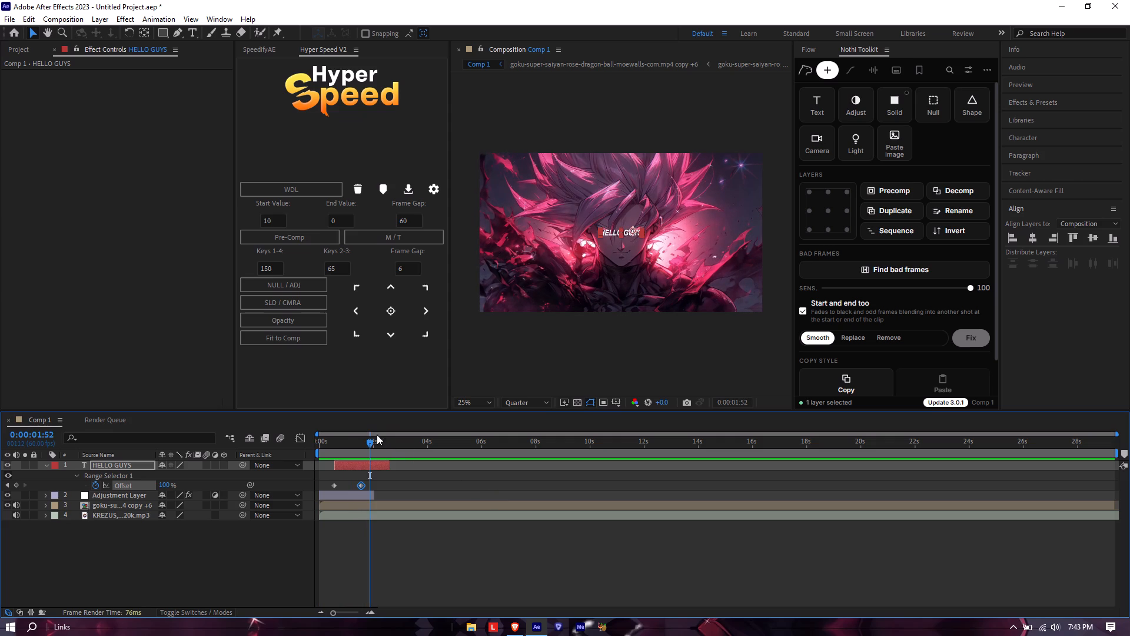
Apply the Fade Out Slow preset to the HELLO GUYS layer at 0:00:01:40 and reveal its keyframes.
drag(363, 443, 361, 471)
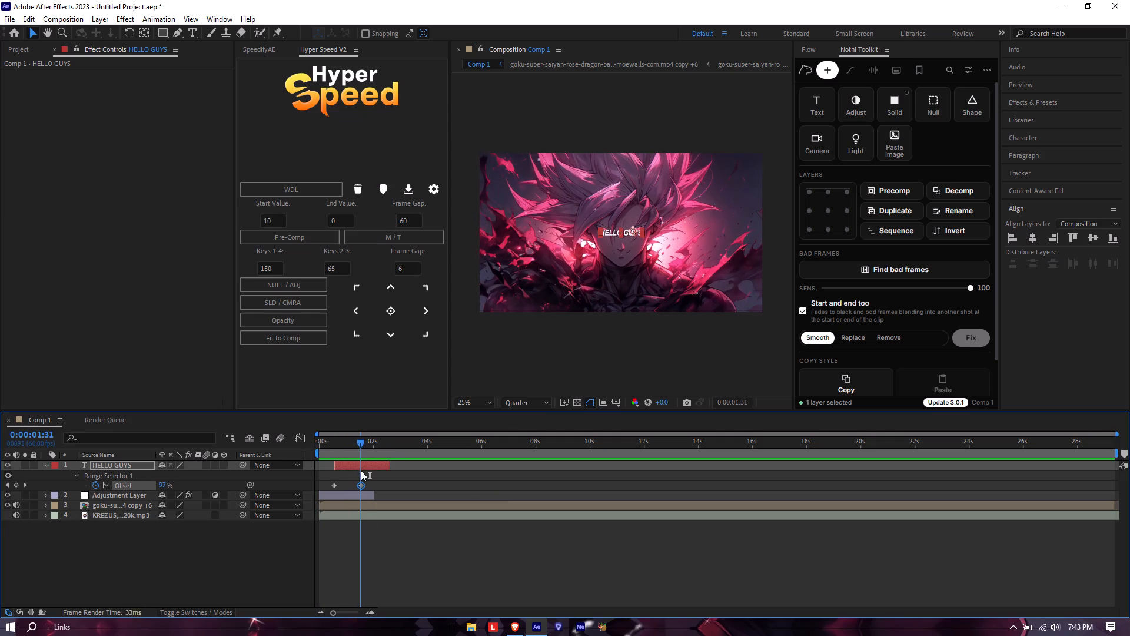
drag(361, 471, 364, 475)
click(373, 476)
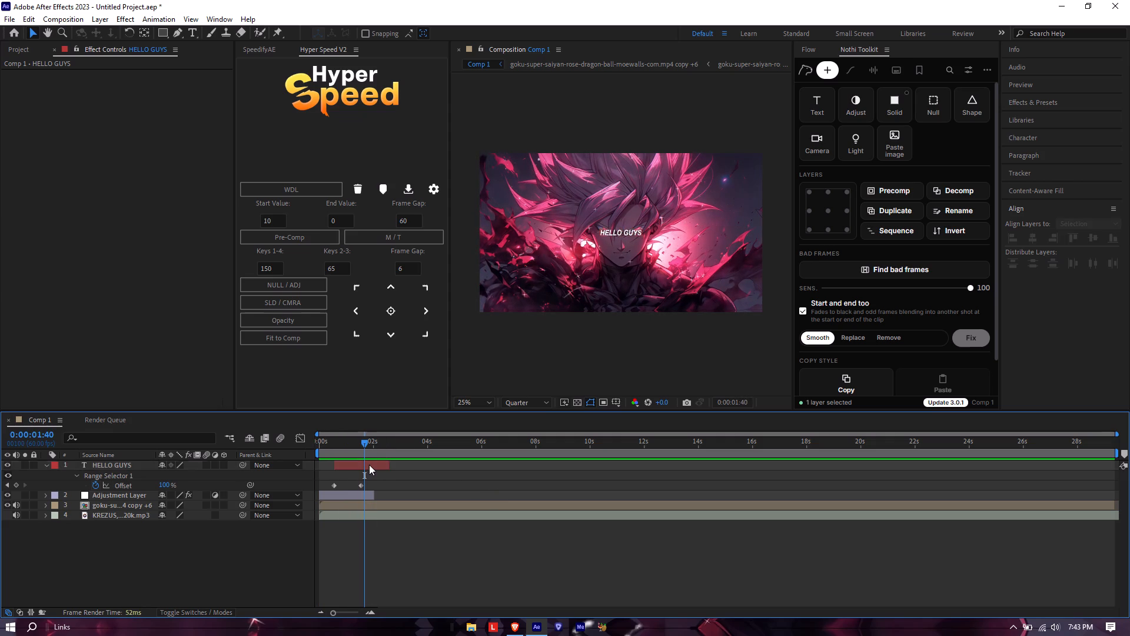
click(369, 465)
key(u)
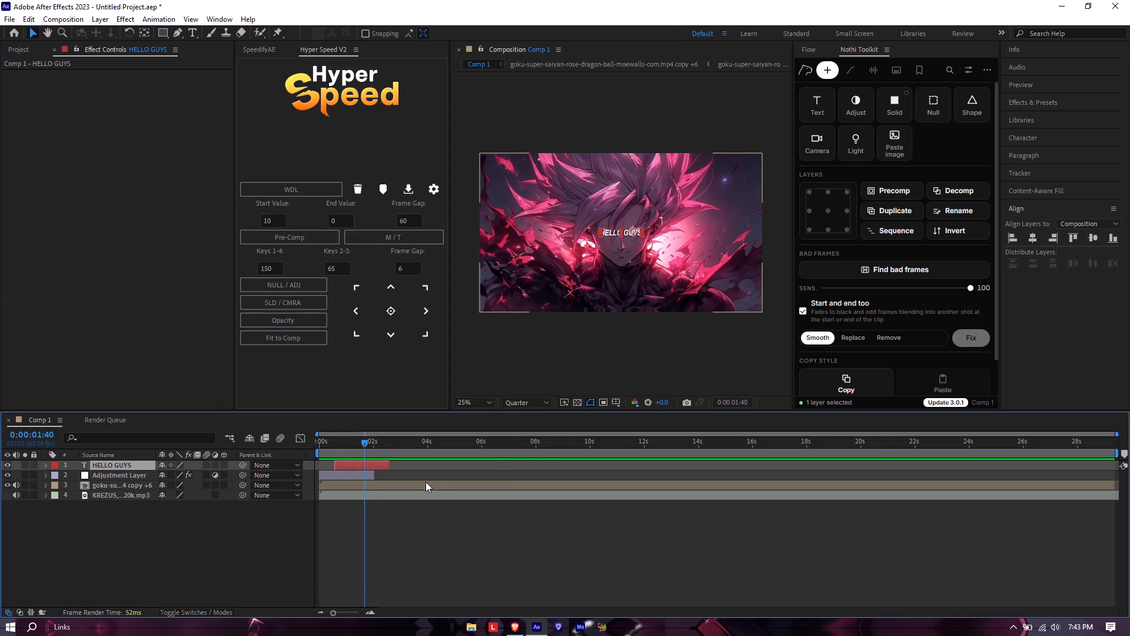
key(ctrl+space)
text(slow)
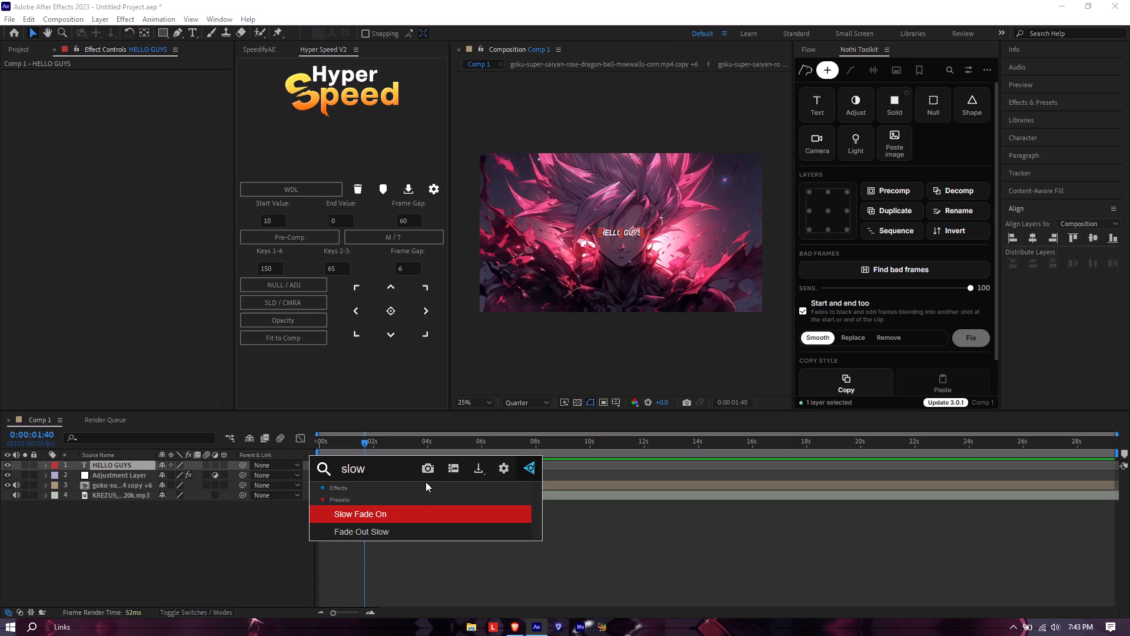
click(423, 531)
key(u)
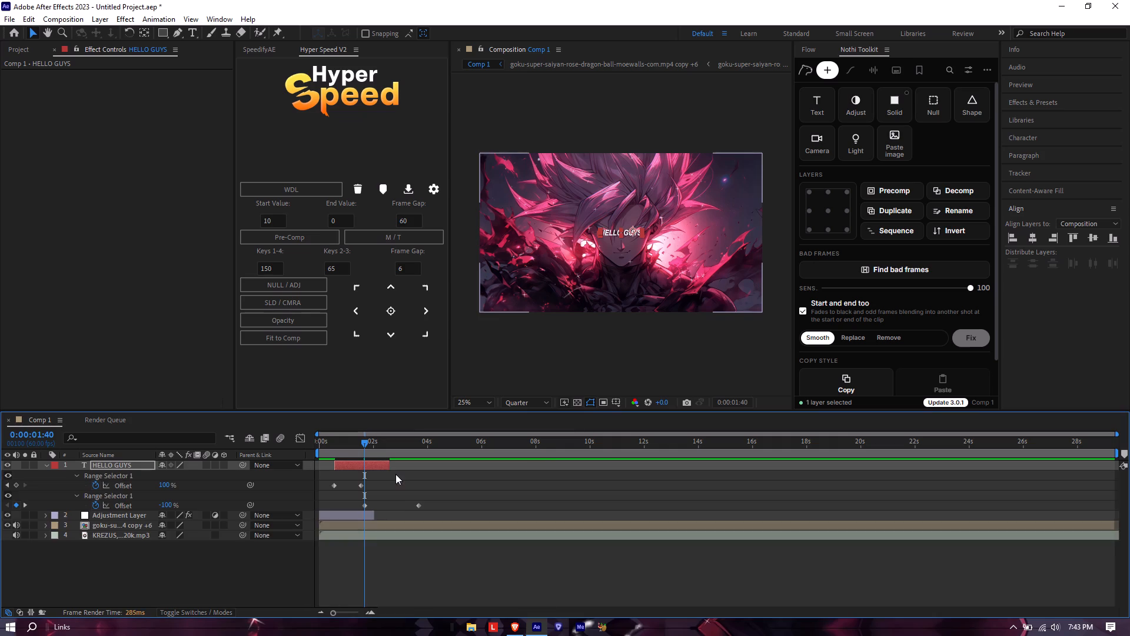
Shorten the text fade-out by moving its last Offset keyframe to about 2.3 seconds, before the layer's end.
drag(417, 505, 381, 511)
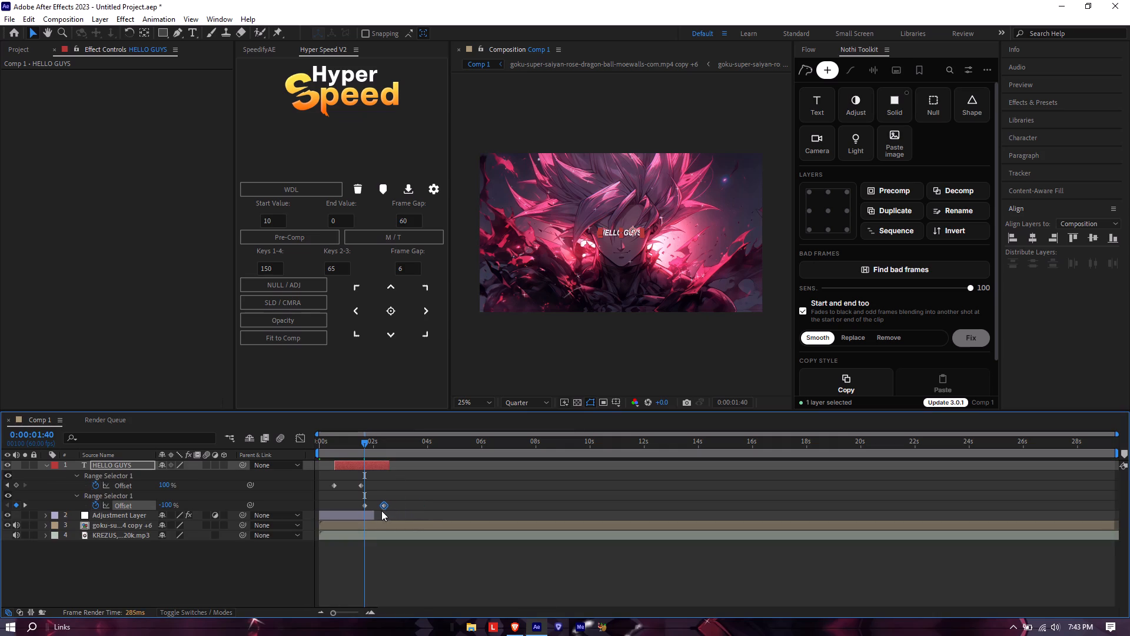
drag(381, 511, 375, 516)
key(u)
key(u)
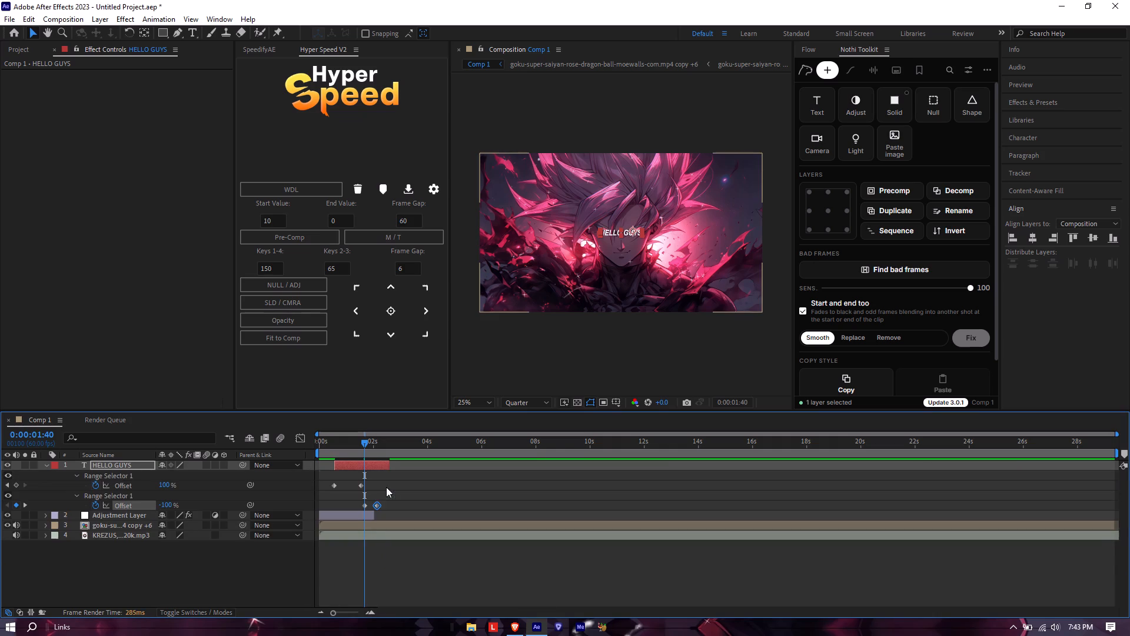
key(o)
drag(376, 501, 381, 506)
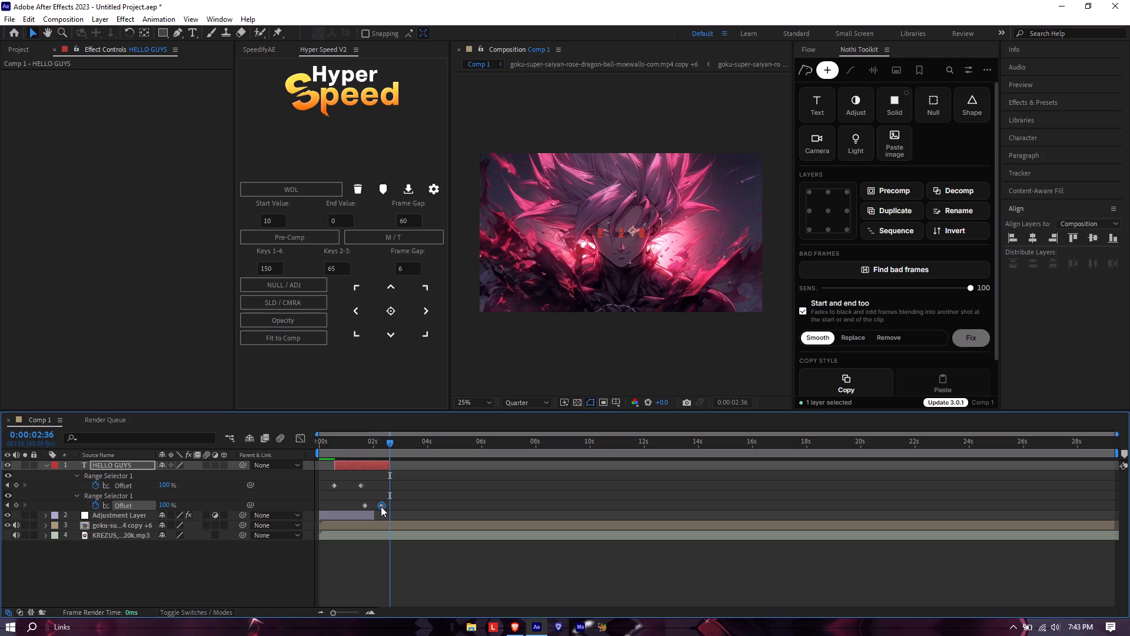
Nudge the fade-out's last Offset keyframe slightly later and collapse the HELLO GUYS layer's keyframes.
drag(381, 506, 384, 509)
key(u)
Preview the HELLO GUYS fade-in and fade-out by playing and scrubbing the first two seconds of Comp 1.
drag(383, 439, 325, 461)
key(space)
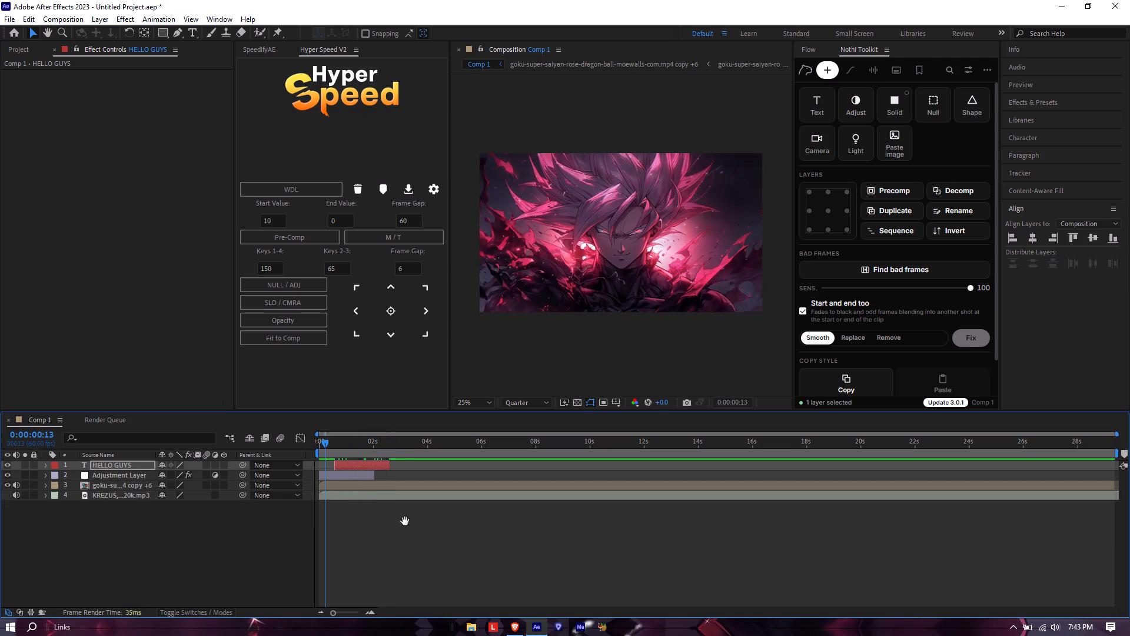
key(space)
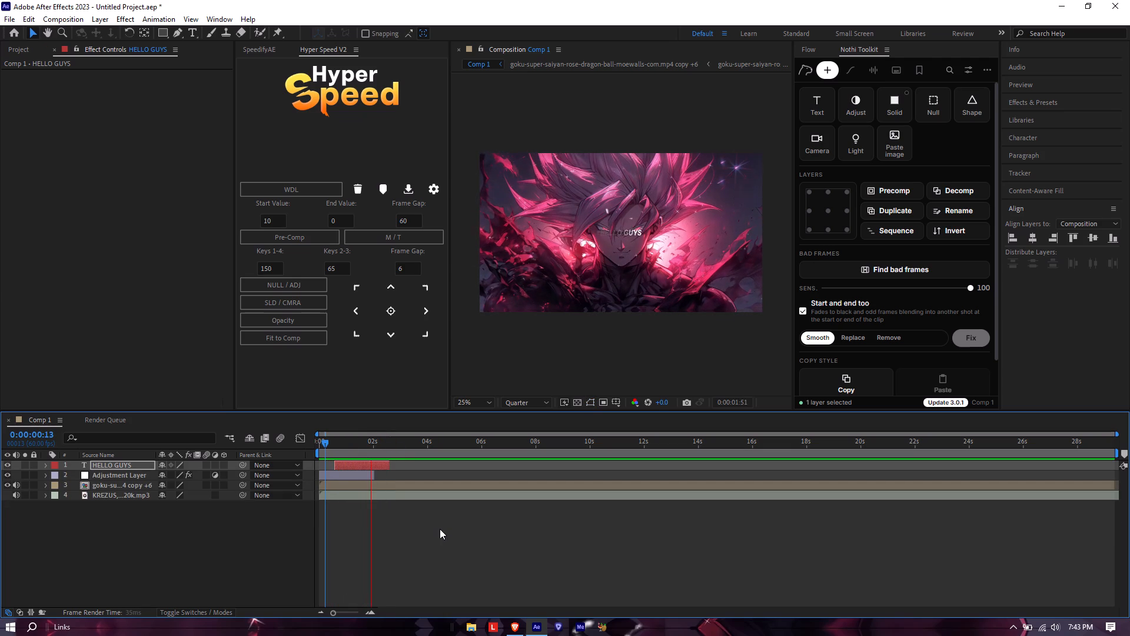
key(space)
scroll(591, 204, up, 1)
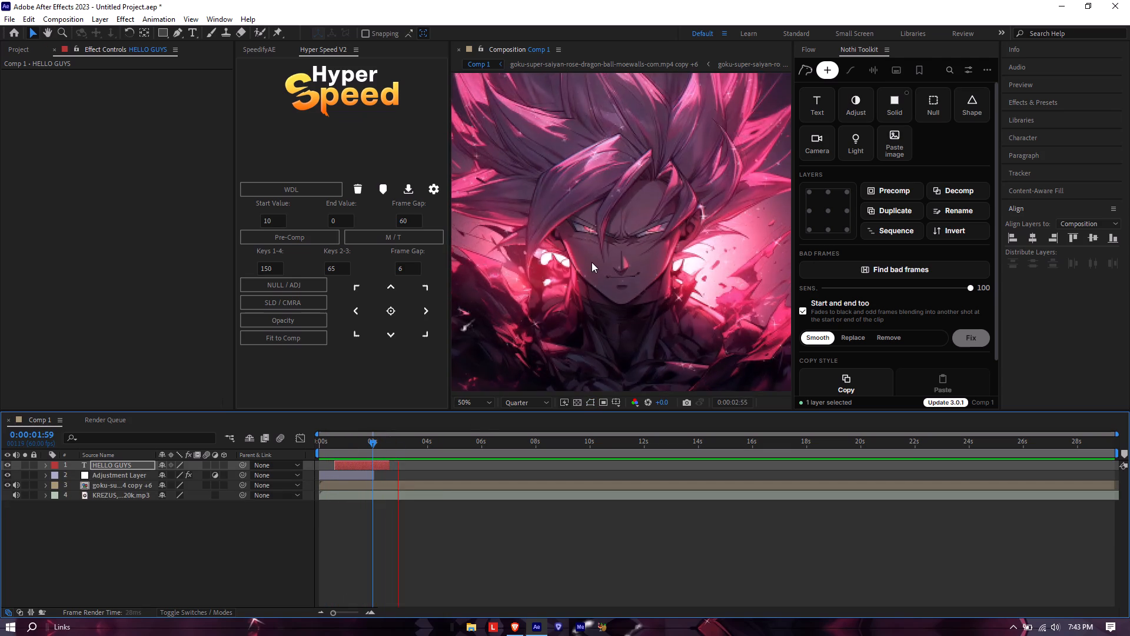
scroll(591, 262, down, 1)
drag(371, 446, 355, 451)
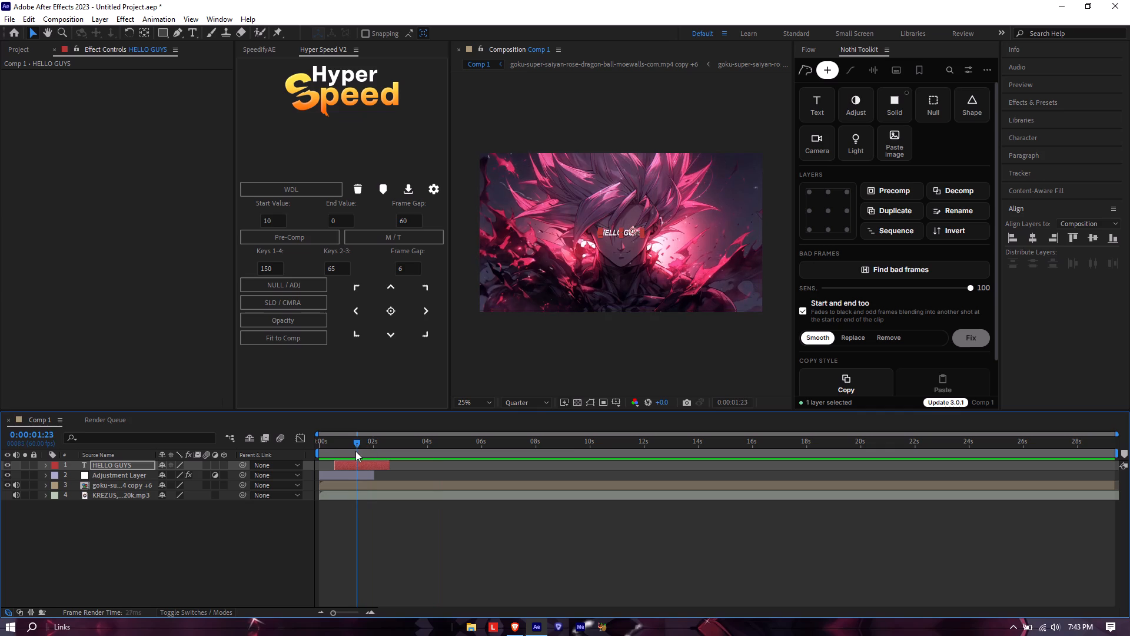
drag(355, 451, 372, 463)
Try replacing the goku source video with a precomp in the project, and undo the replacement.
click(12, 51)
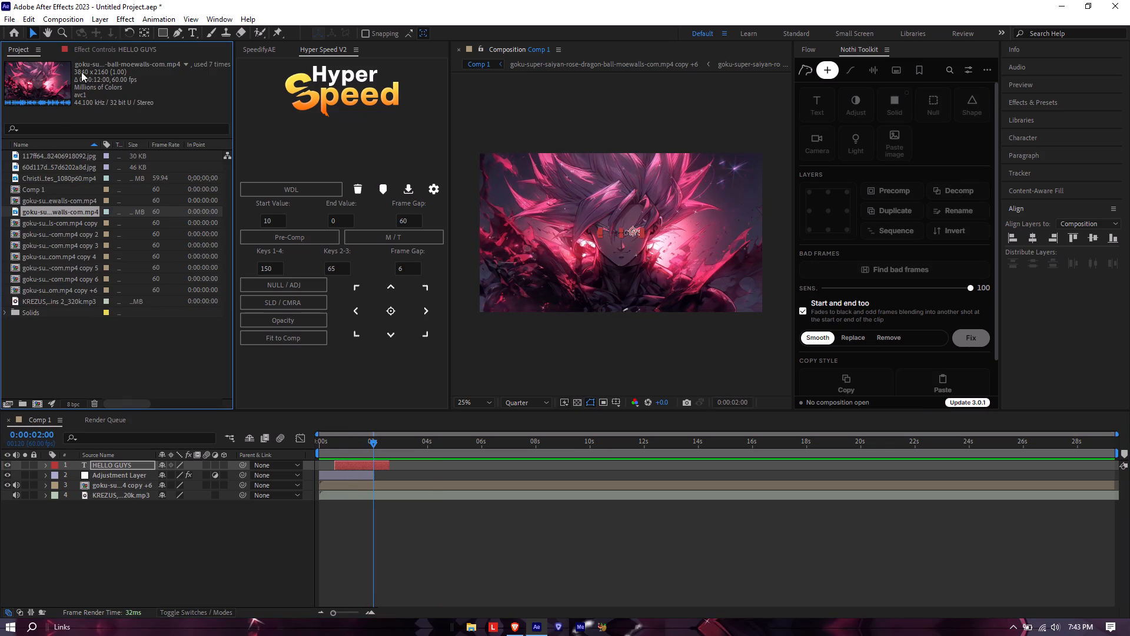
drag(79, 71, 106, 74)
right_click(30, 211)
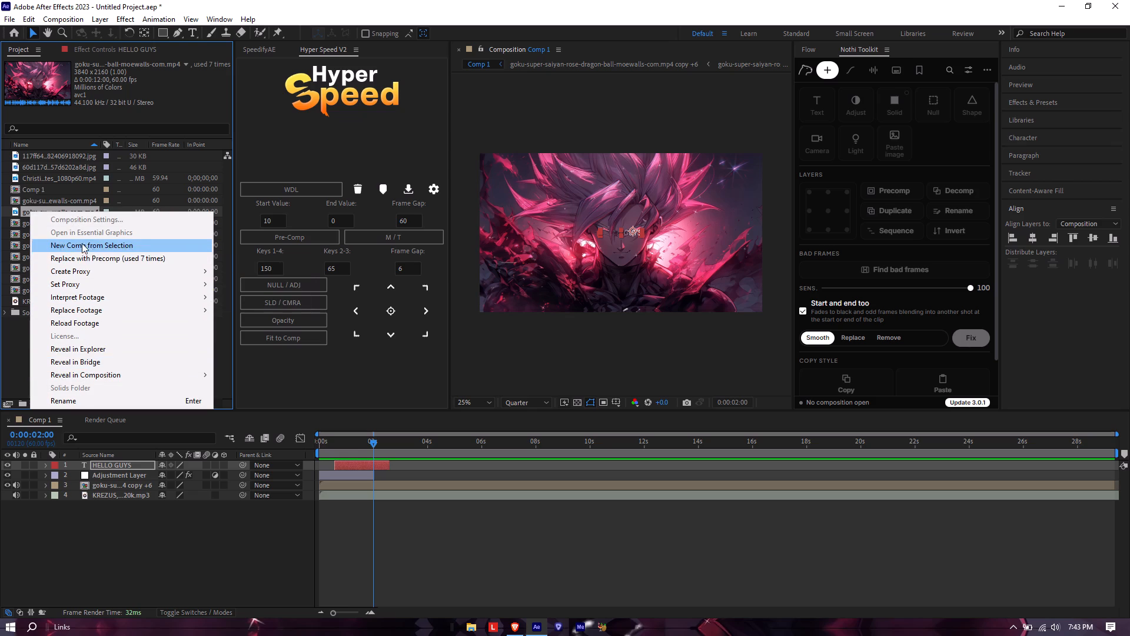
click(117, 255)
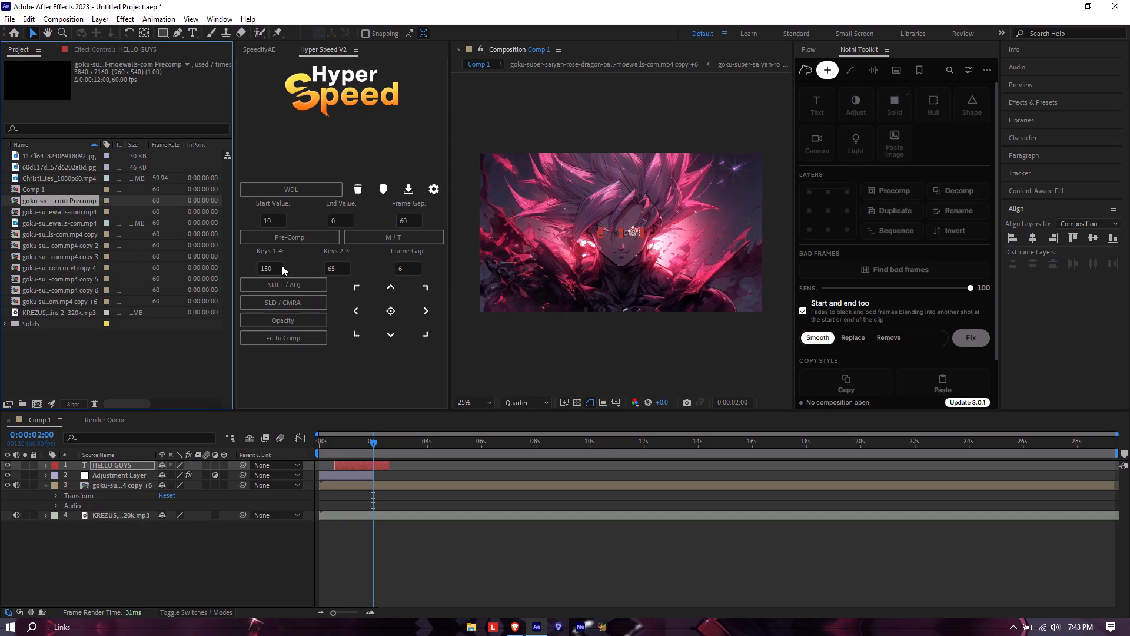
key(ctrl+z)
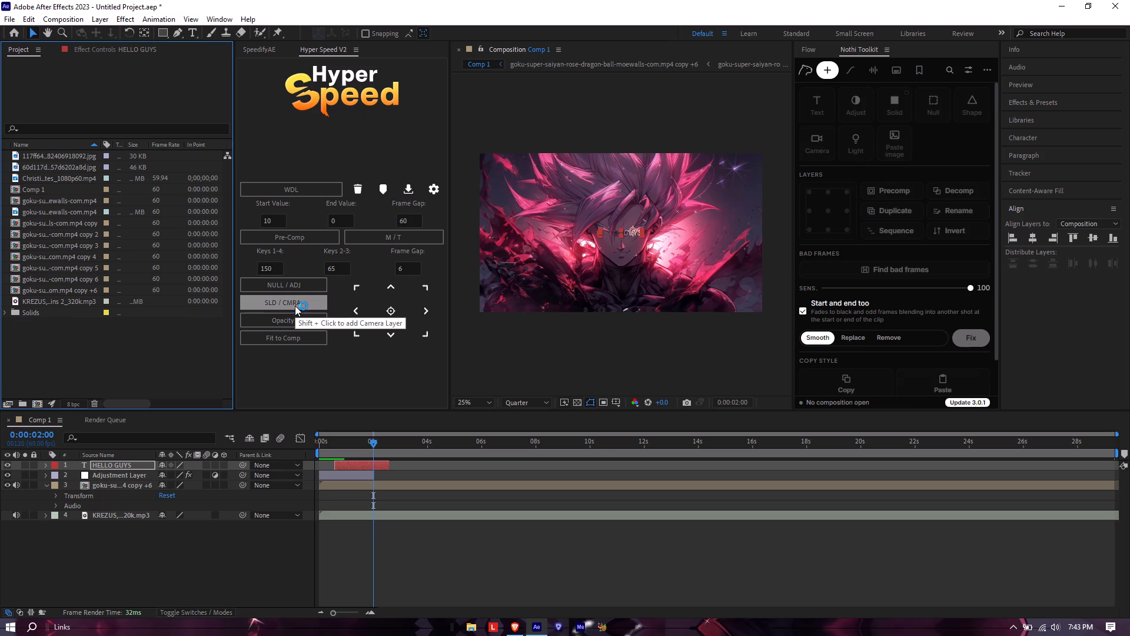
Replace the goku source footage with the Goku-Super-Saiyan-Rose-Dragon-Ball-Moewalls-Com file from the Videos folder.
click(41, 217)
right_click(40, 216)
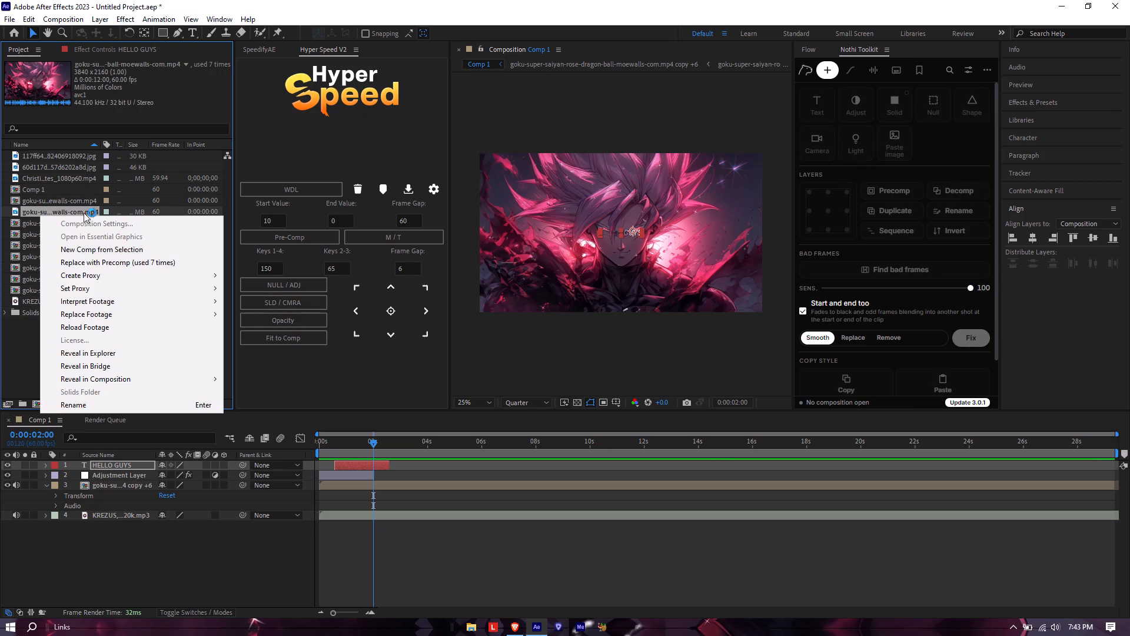
click(100, 313)
click(255, 314)
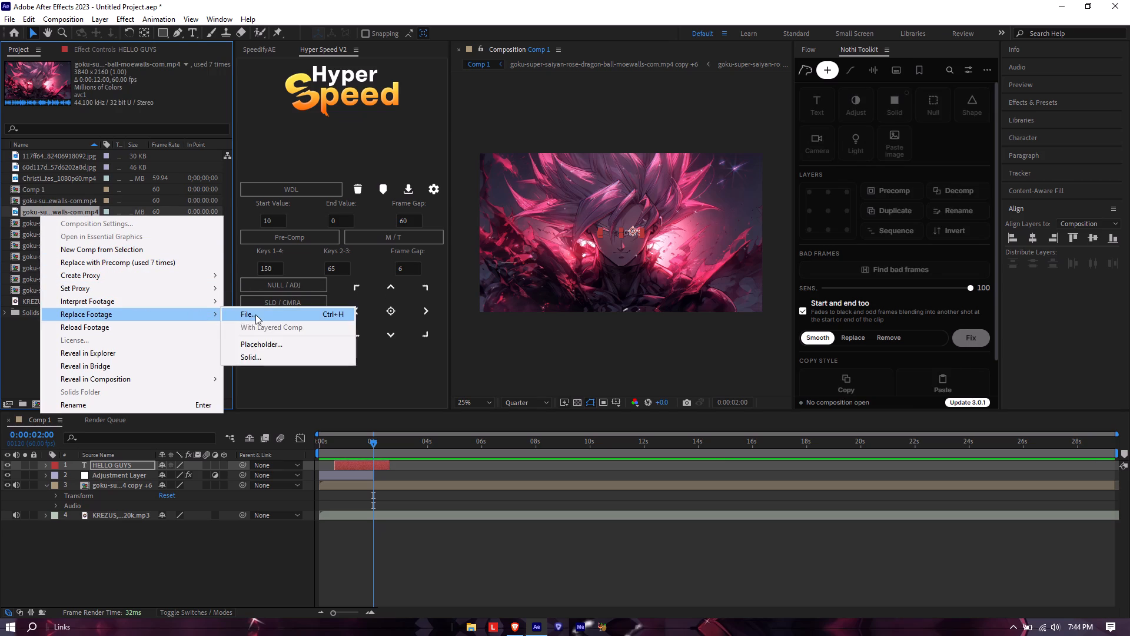
click(34, 258)
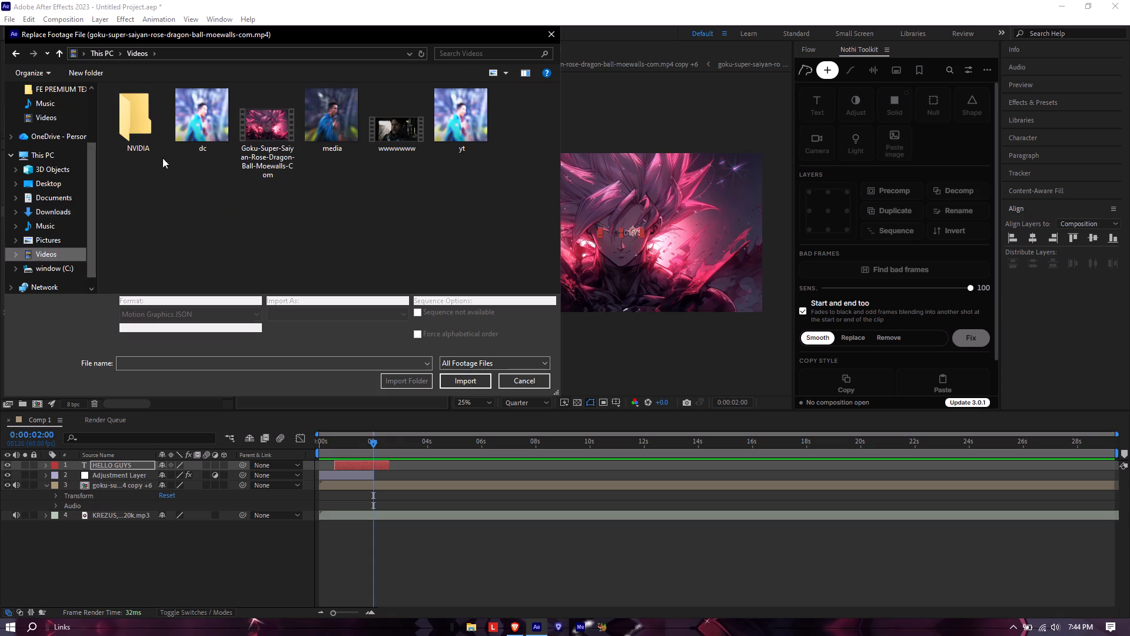
click(261, 130)
click(461, 387)
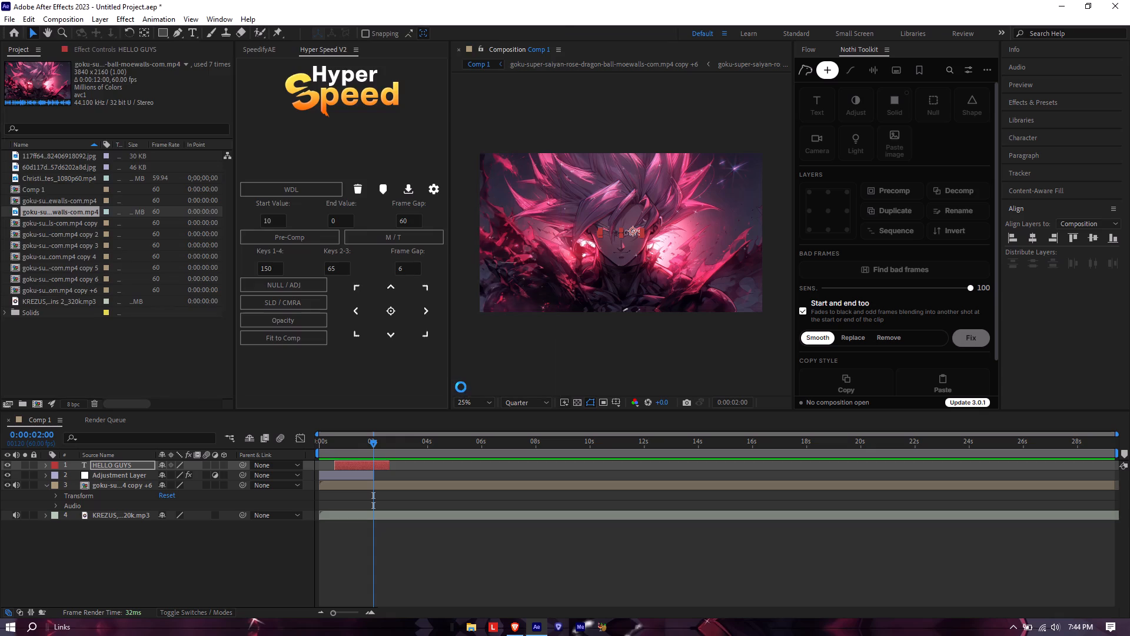
Fit the replaced goku video layer to the frame of its innermost nested composition, and close that composition.
double_click(377, 485)
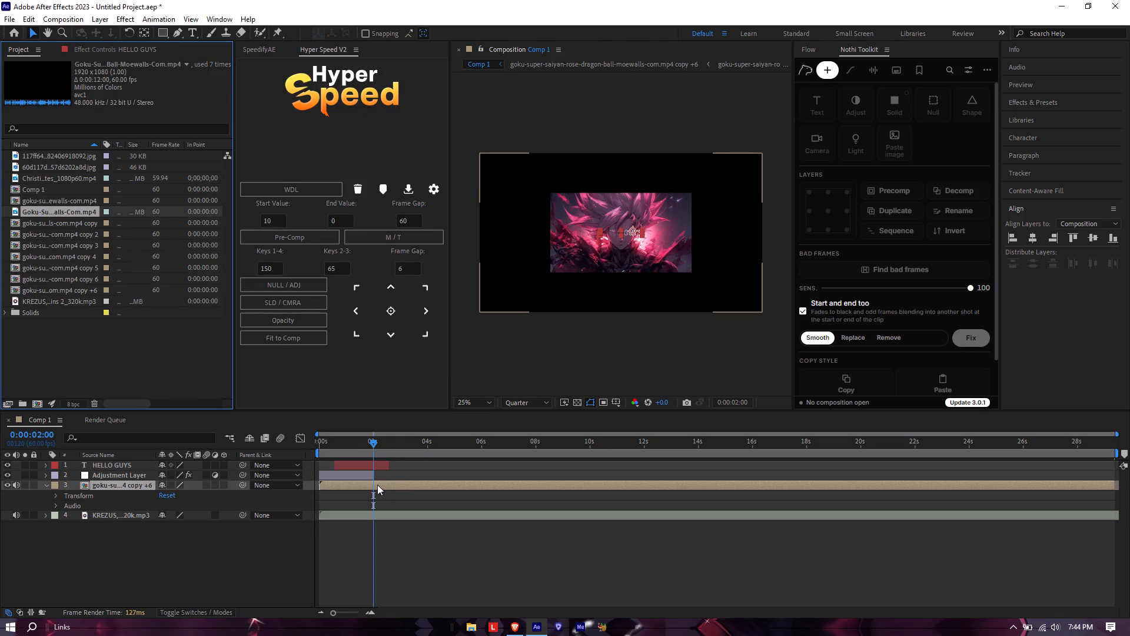
double_click(376, 524)
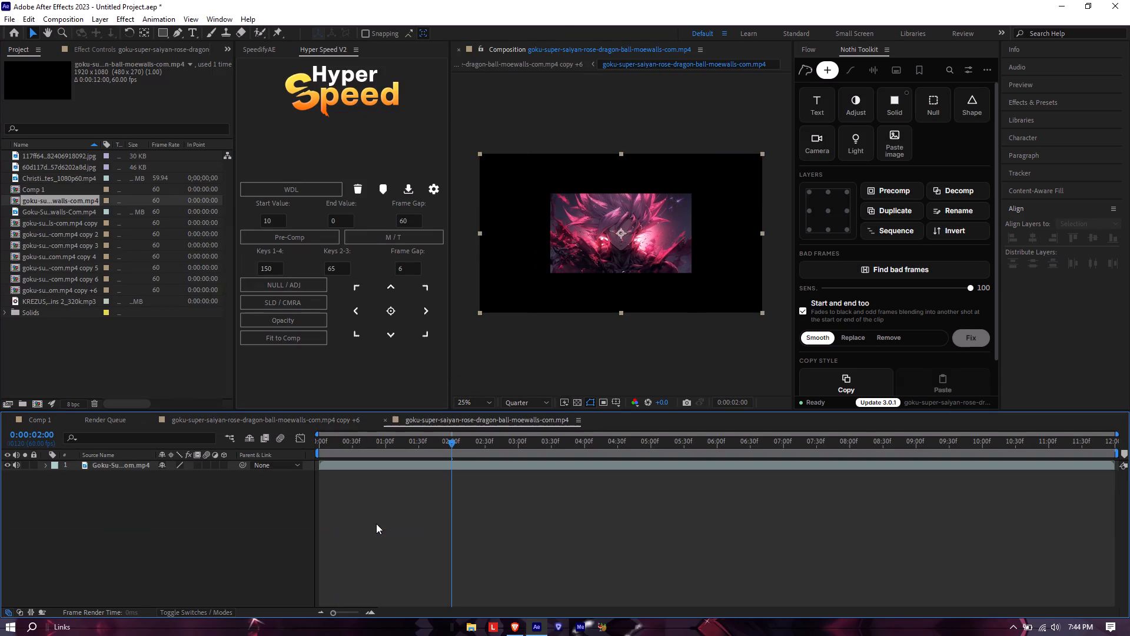
click(374, 466)
right_click(374, 466)
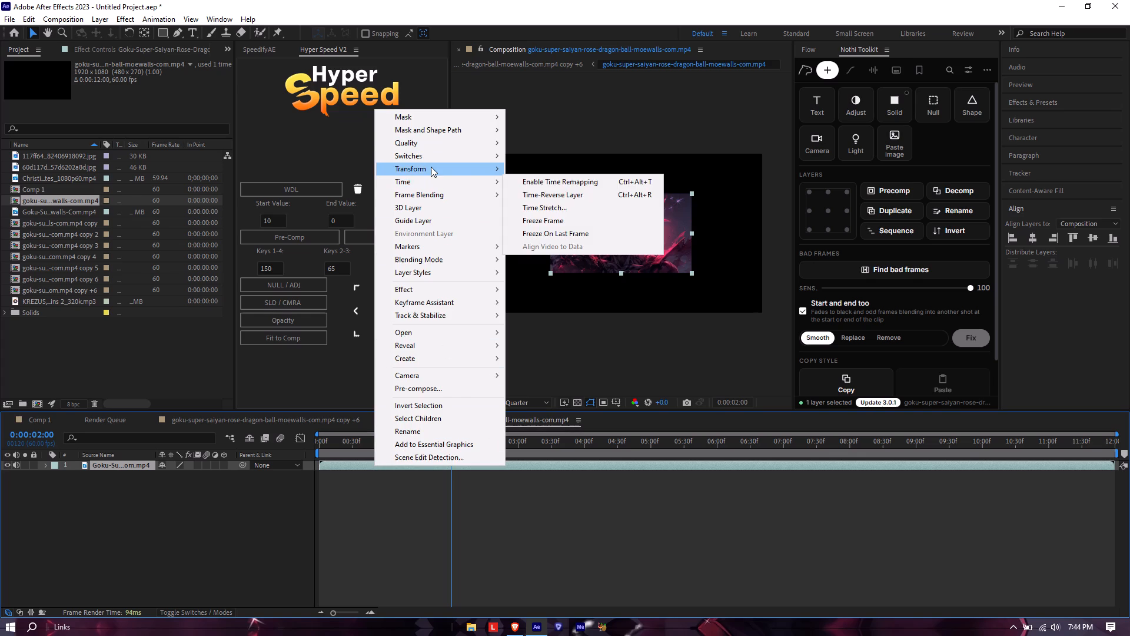
click(431, 184)
click(430, 176)
click(428, 168)
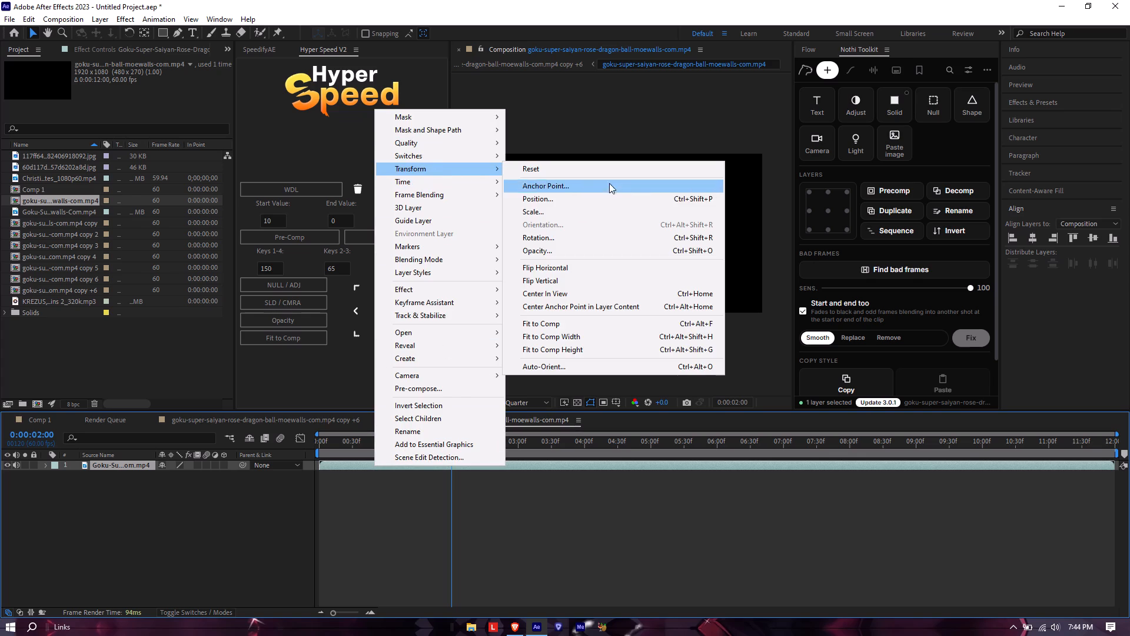
click(564, 320)
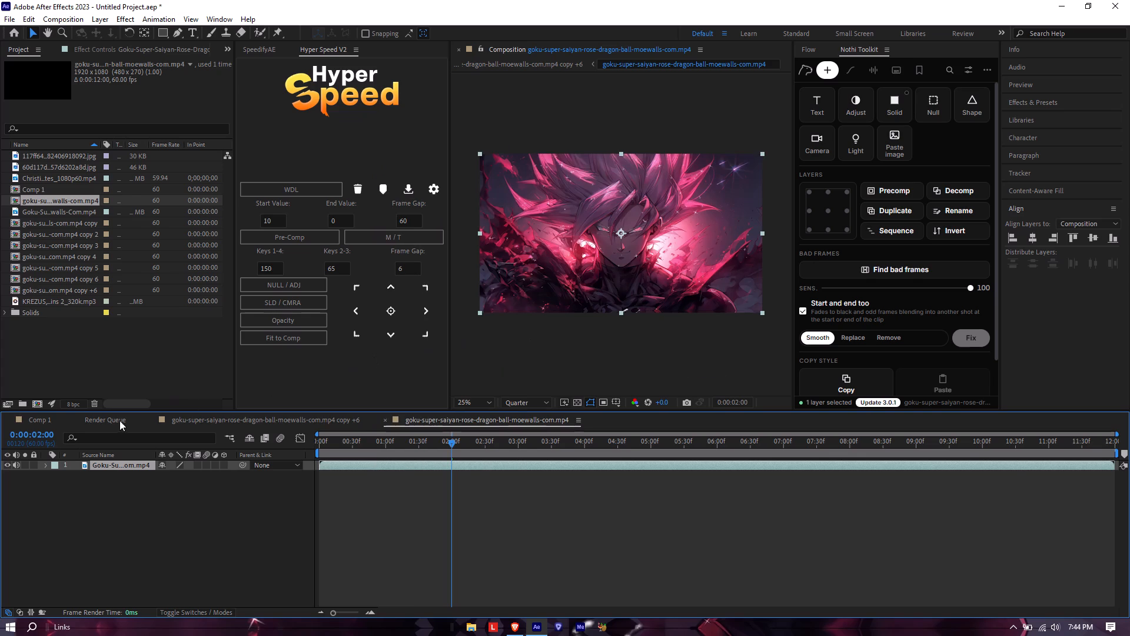
click(386, 420)
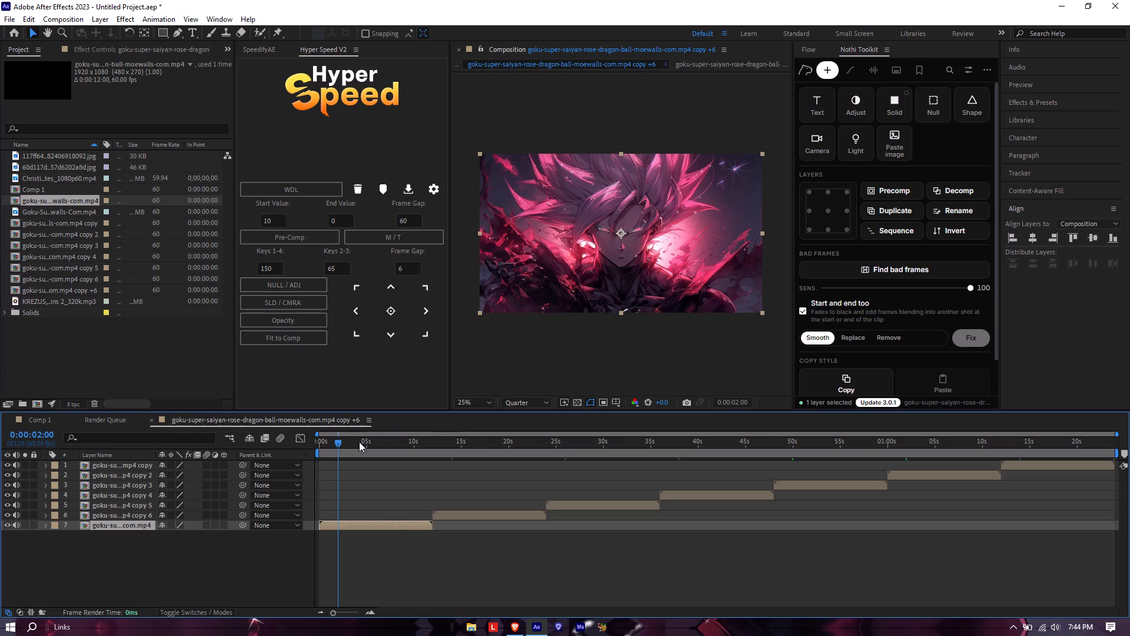
Delete the six copied goku clips from the copy +6 composition, keeping only the original clip.
drag(341, 439, 457, 453)
click(479, 512)
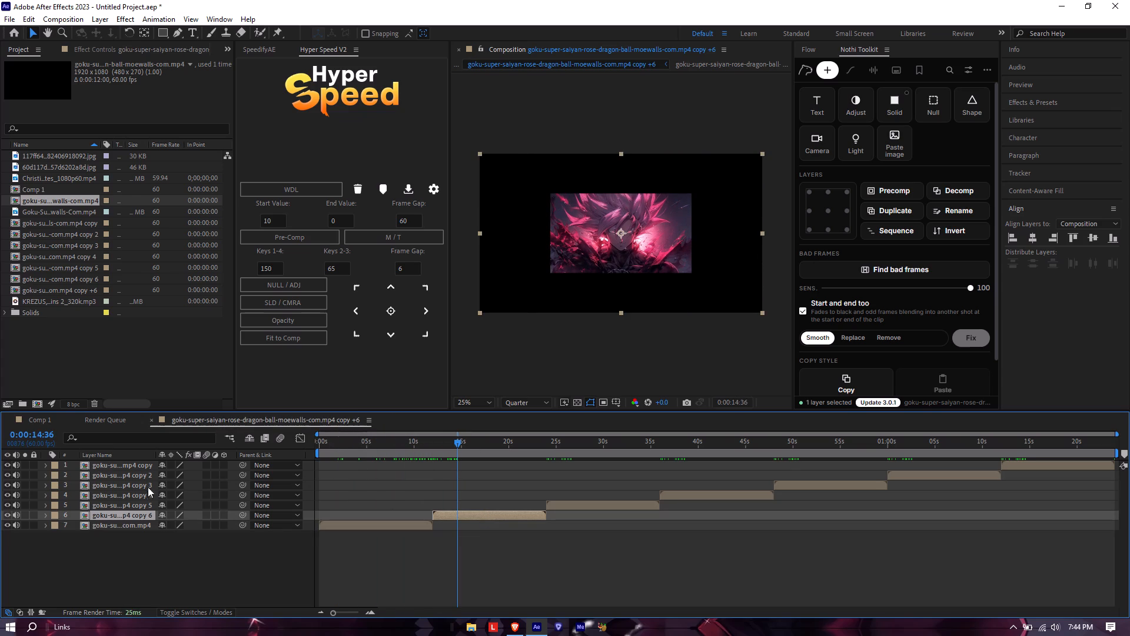
shift+click(133, 466)
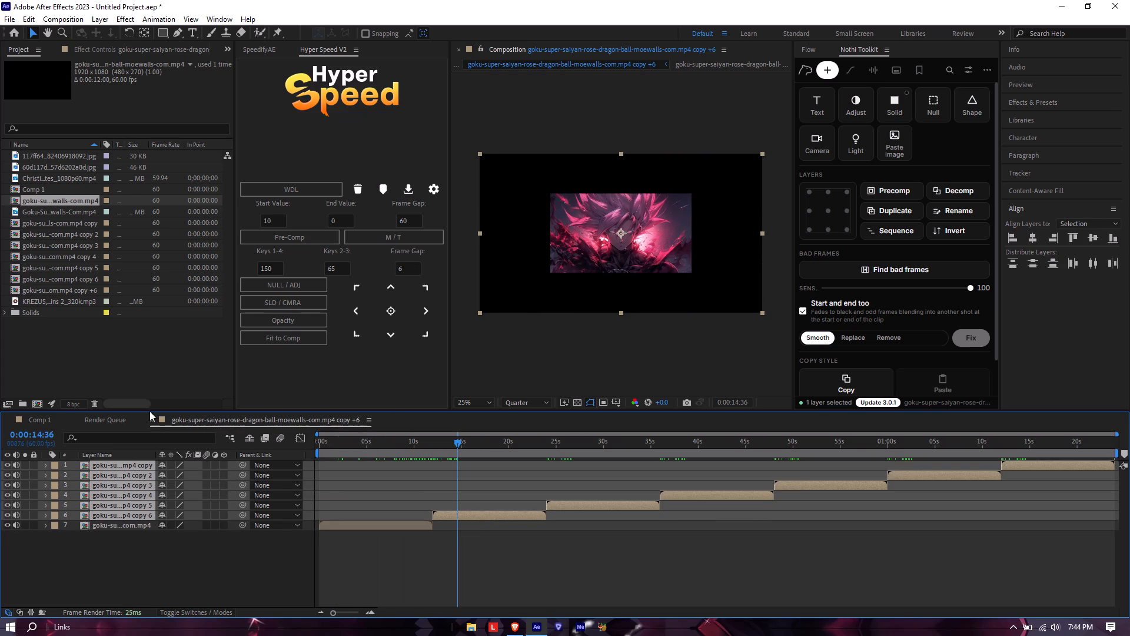
key(Delete)
Duplicate the resized goku clip six times, sequence all seven clips end to end, and return to Comp 1.
click(367, 468)
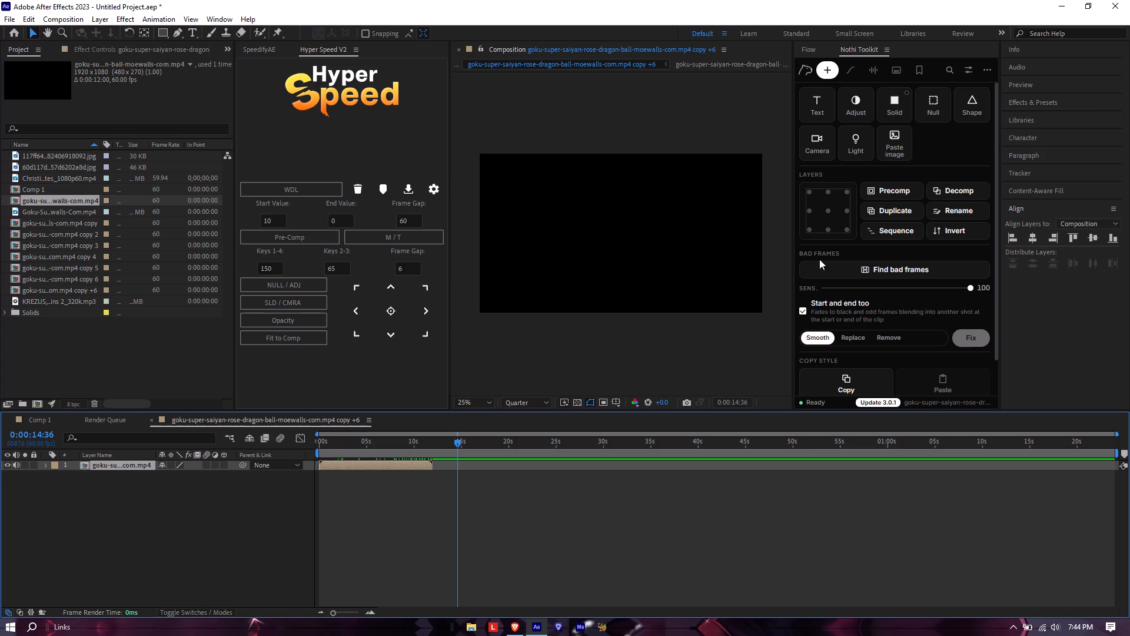
triple_click(899, 204)
triple_click(899, 204)
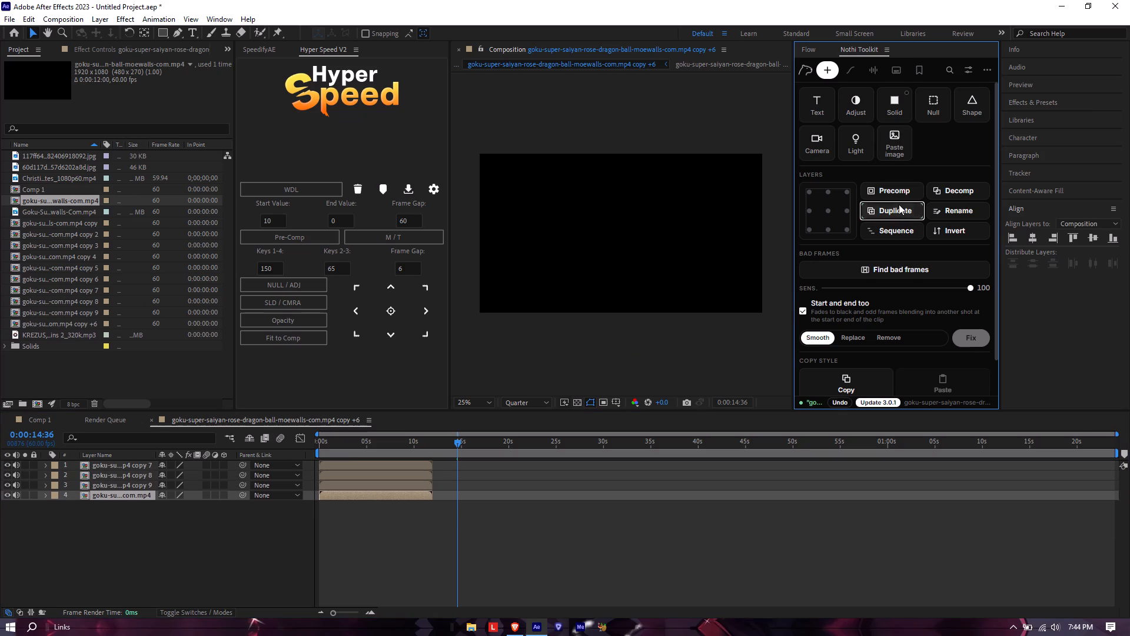
shift+click(389, 466)
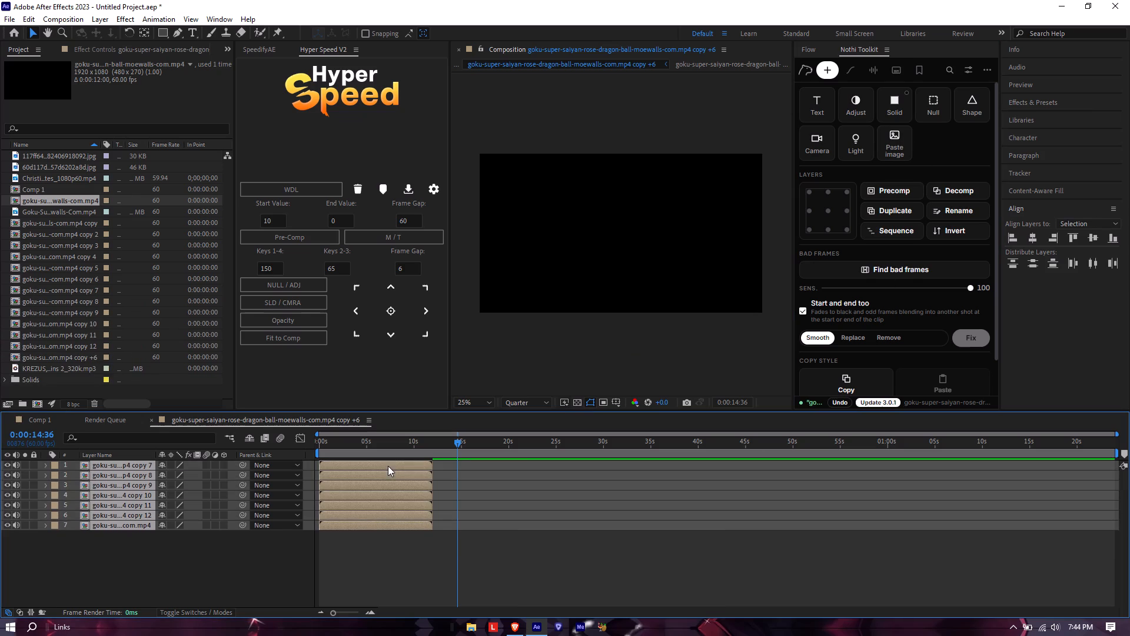
click(893, 224)
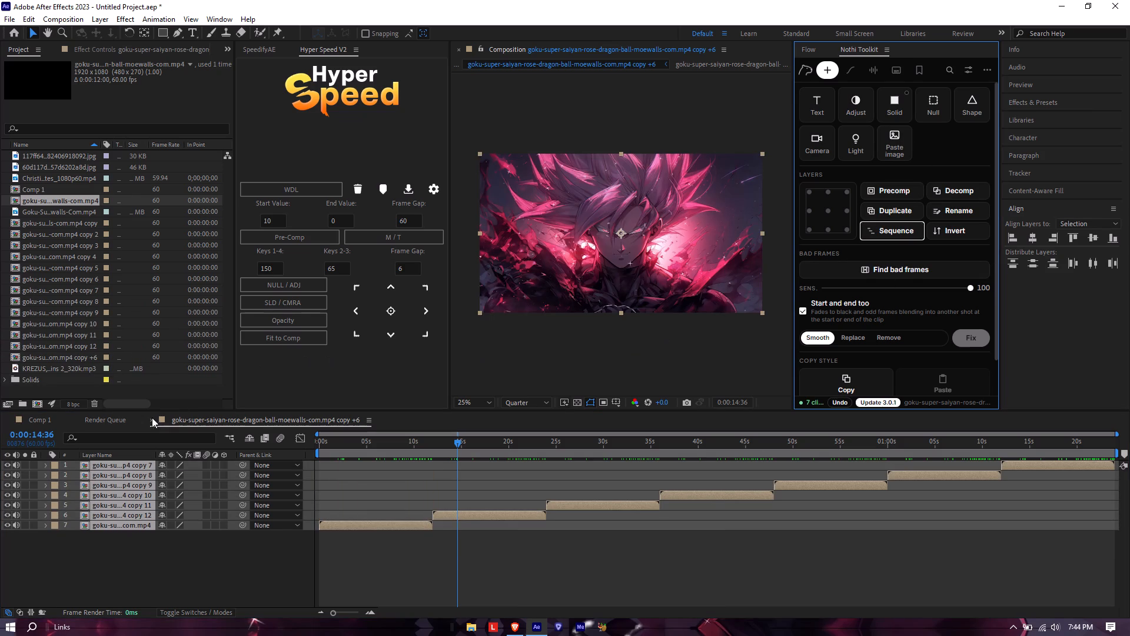
click(150, 420)
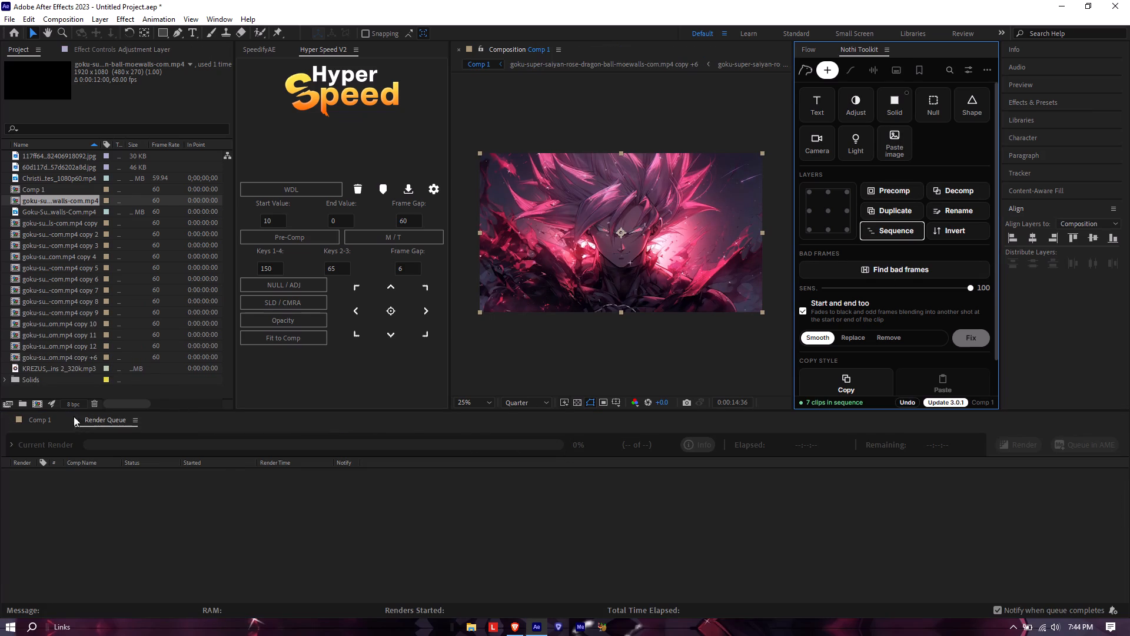
click(73, 415)
Preview Comp 1 from the start to check the replaced goku footage with the cloud wipe and text.
drag(717, 450, 447, 475)
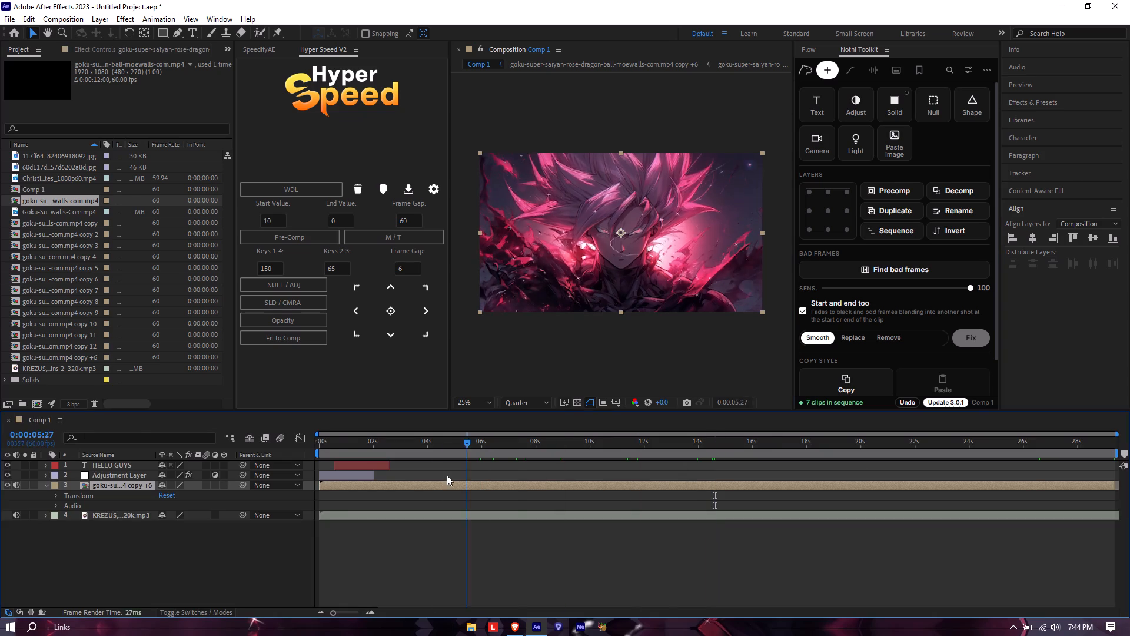
drag(447, 475, 323, 522)
key(space)
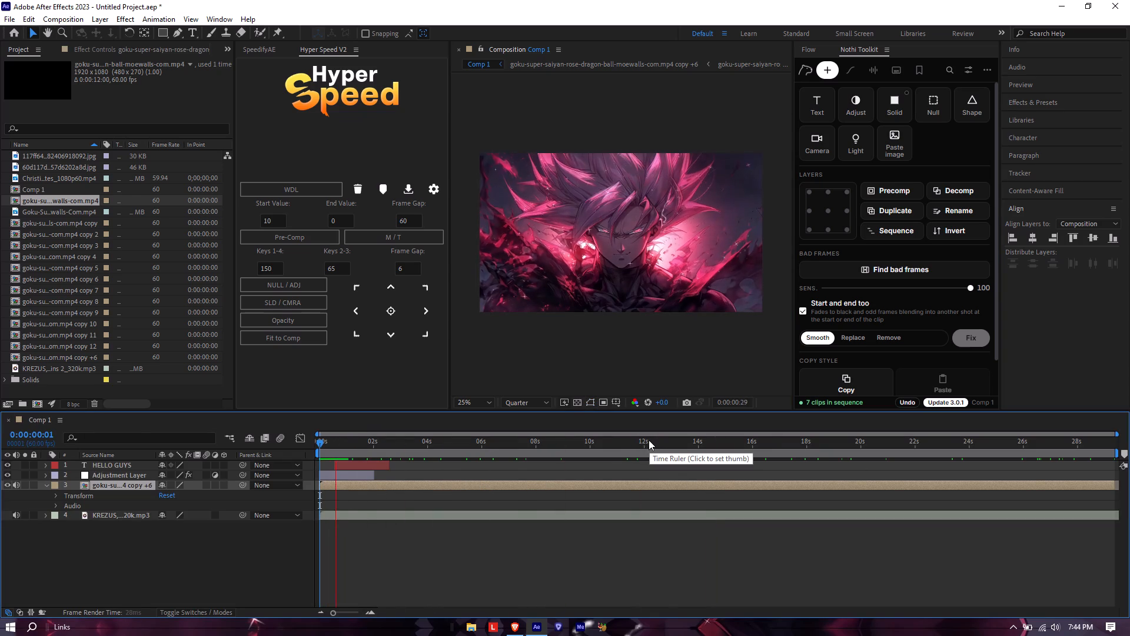
key(space)
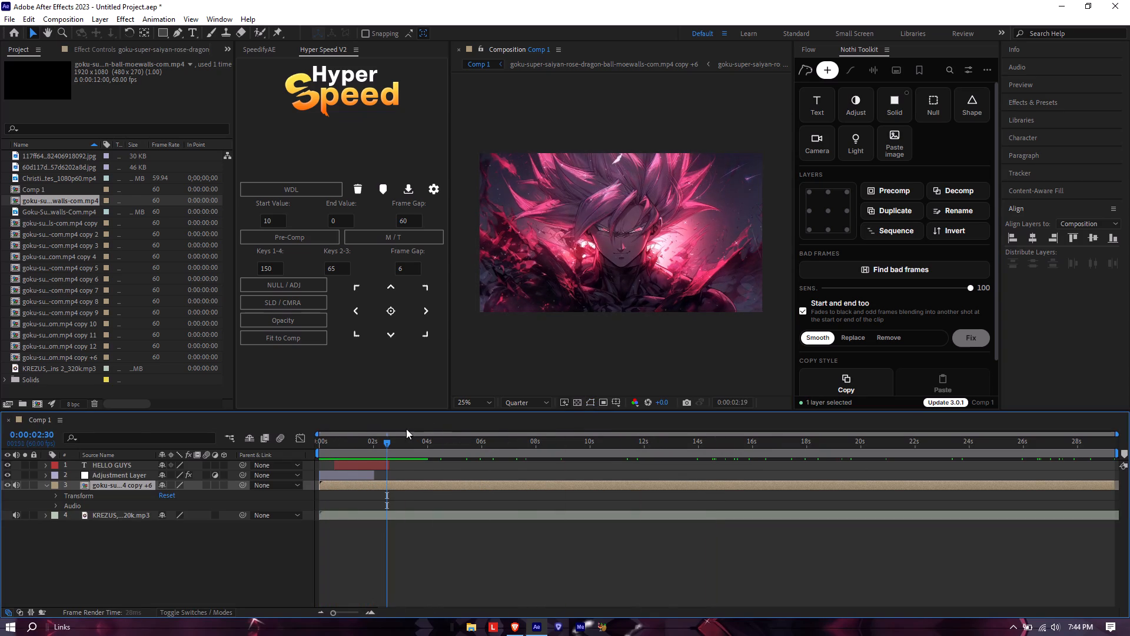
drag(384, 448, 317, 486)
key(space)
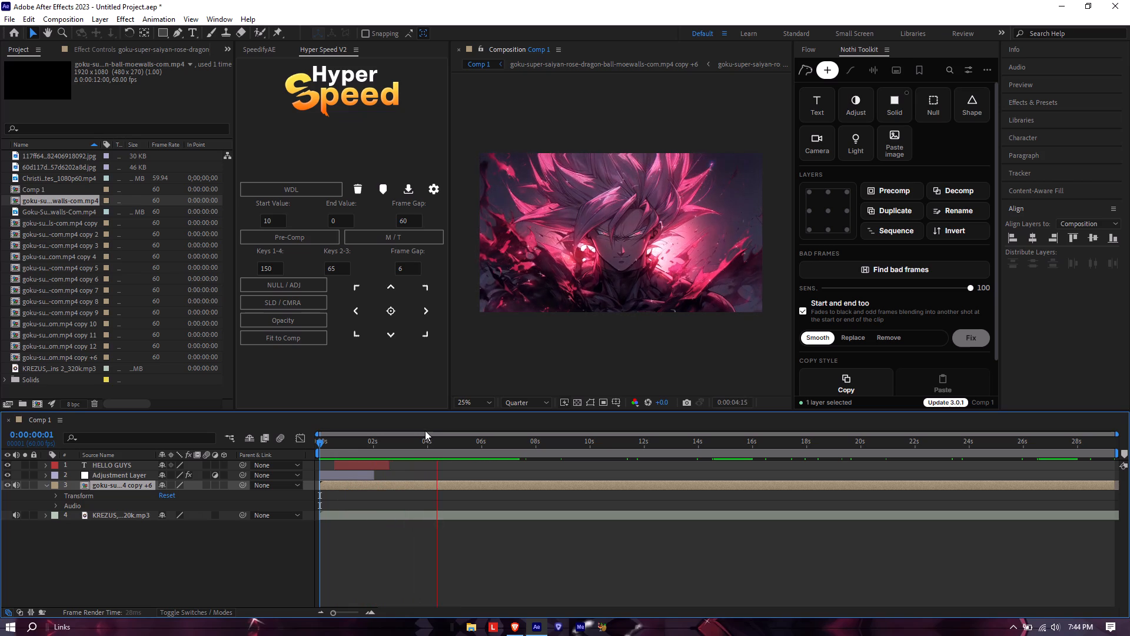
Convert the audio to keyframes using Keyframe Assistant on the KREZUS music layer.
click(559, 515)
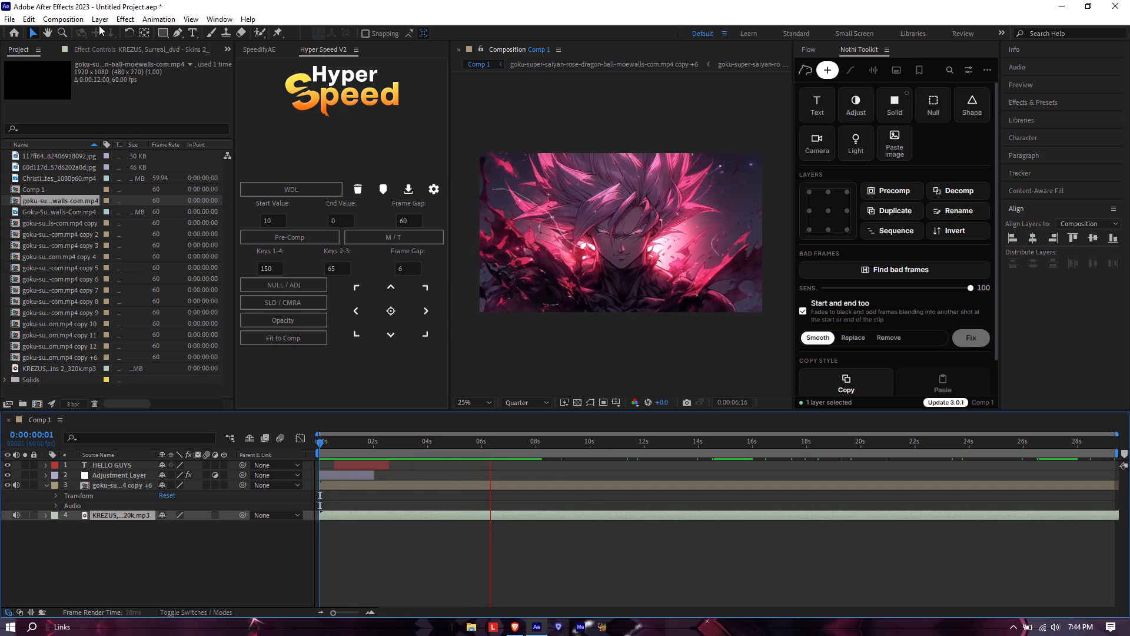
click(121, 52)
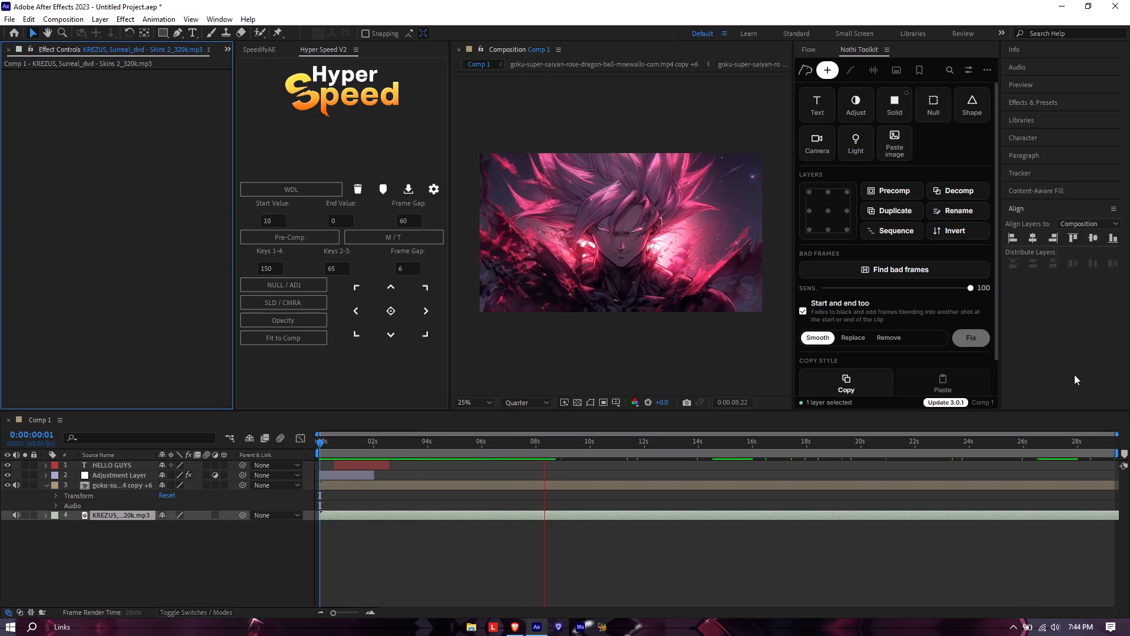
right_click(593, 517)
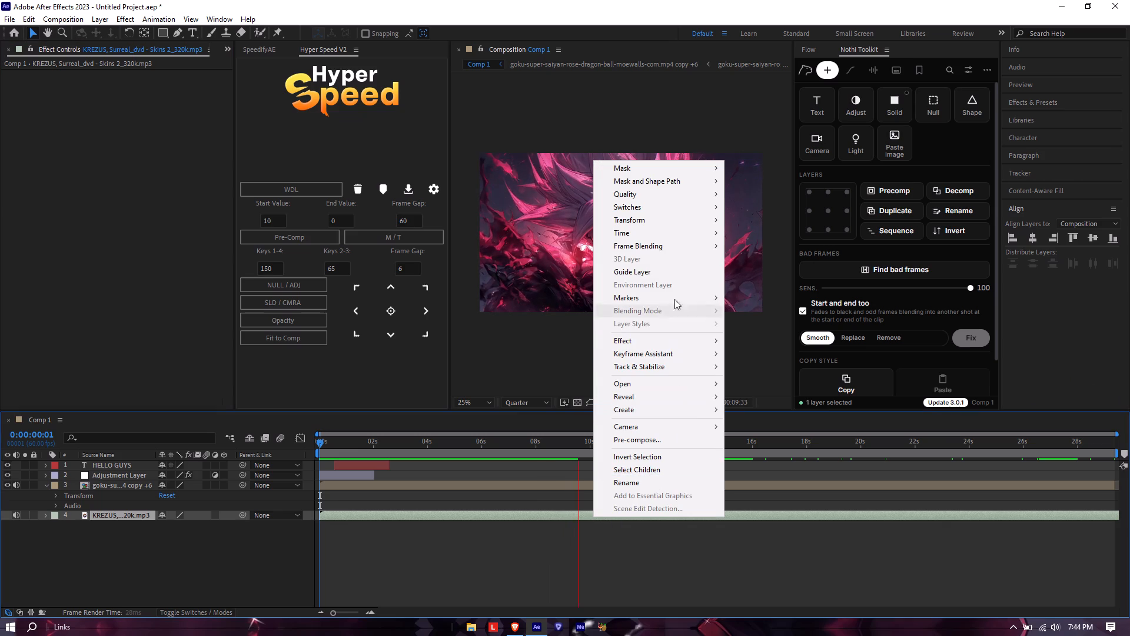
click(661, 221)
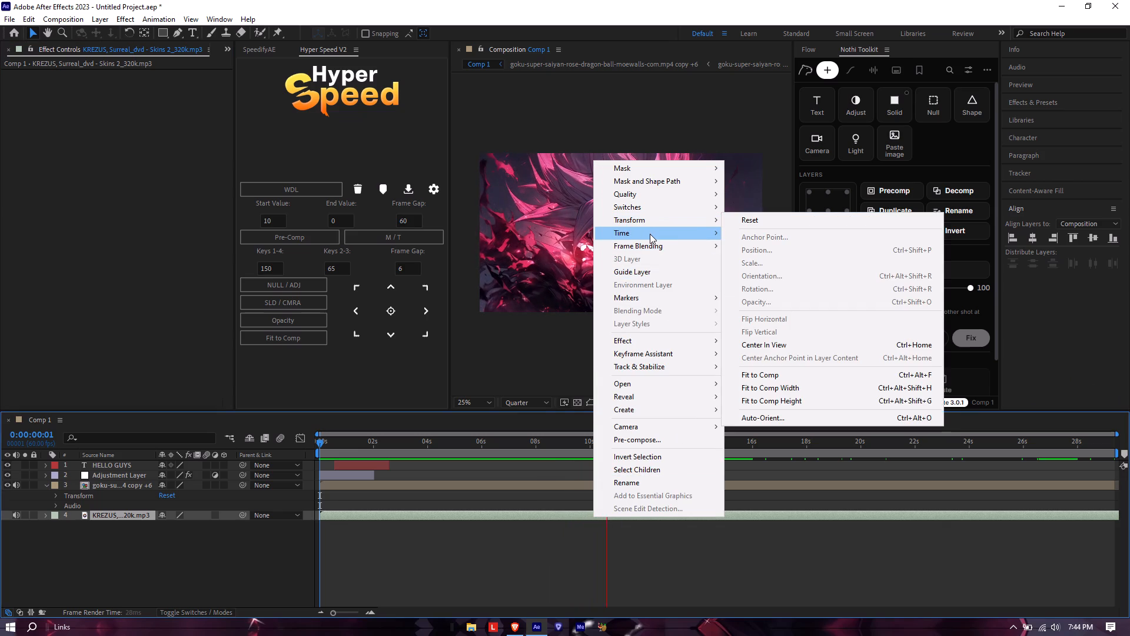
click(650, 234)
click(646, 355)
click(810, 352)
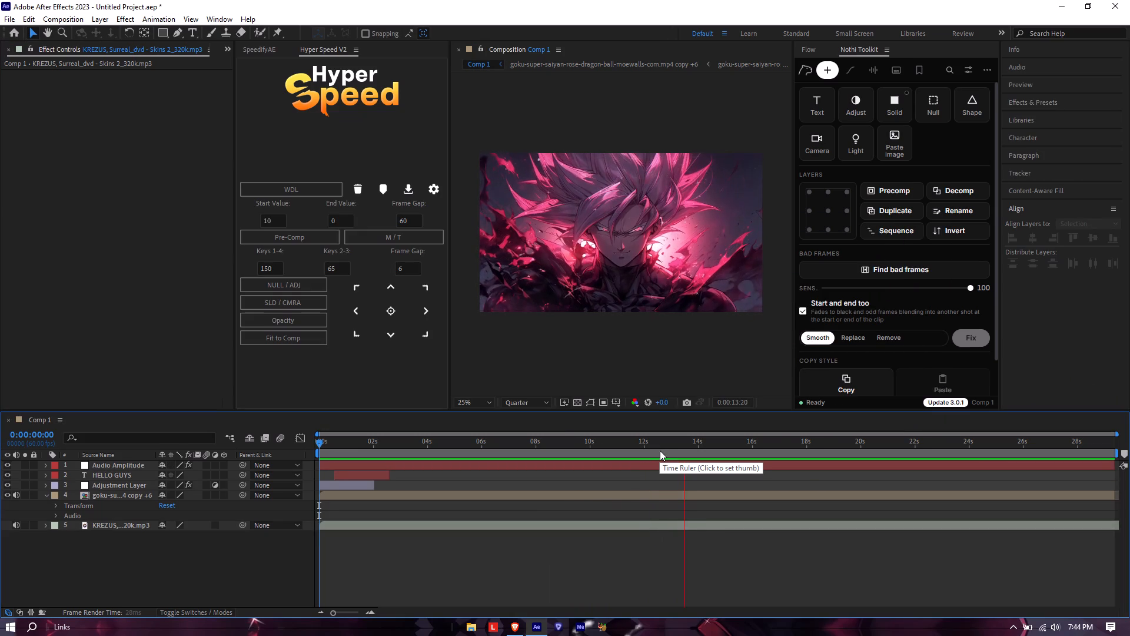
Reveal the Both Channels slider of the Audio Amplitude layer and display its keyframes as a value graph.
drag(654, 445, 648, 446)
click(674, 524)
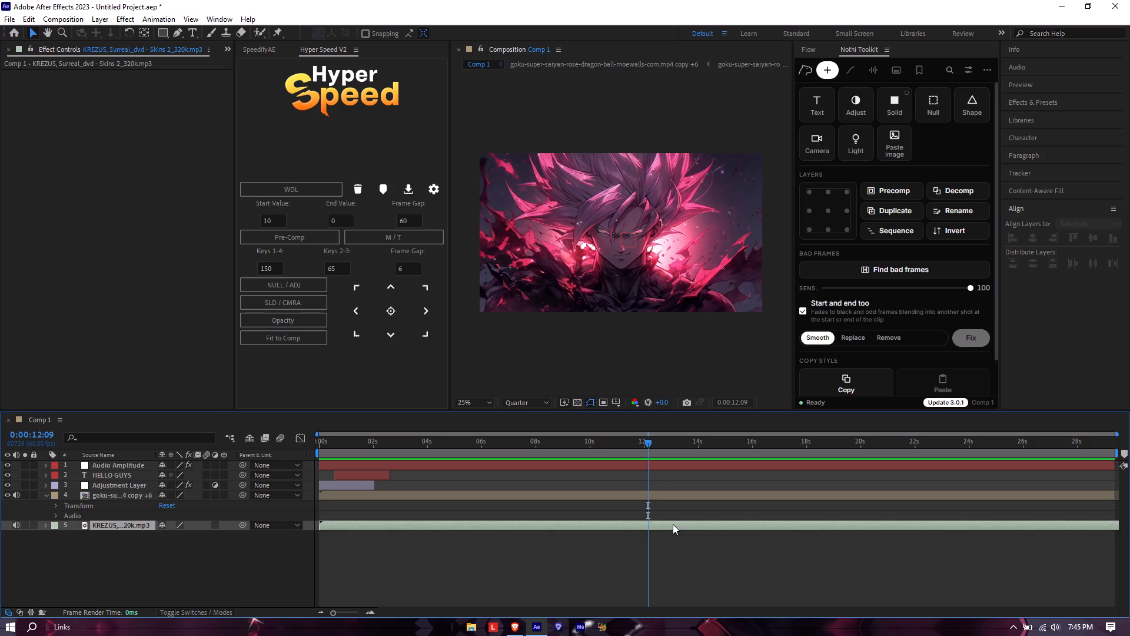
click(650, 467)
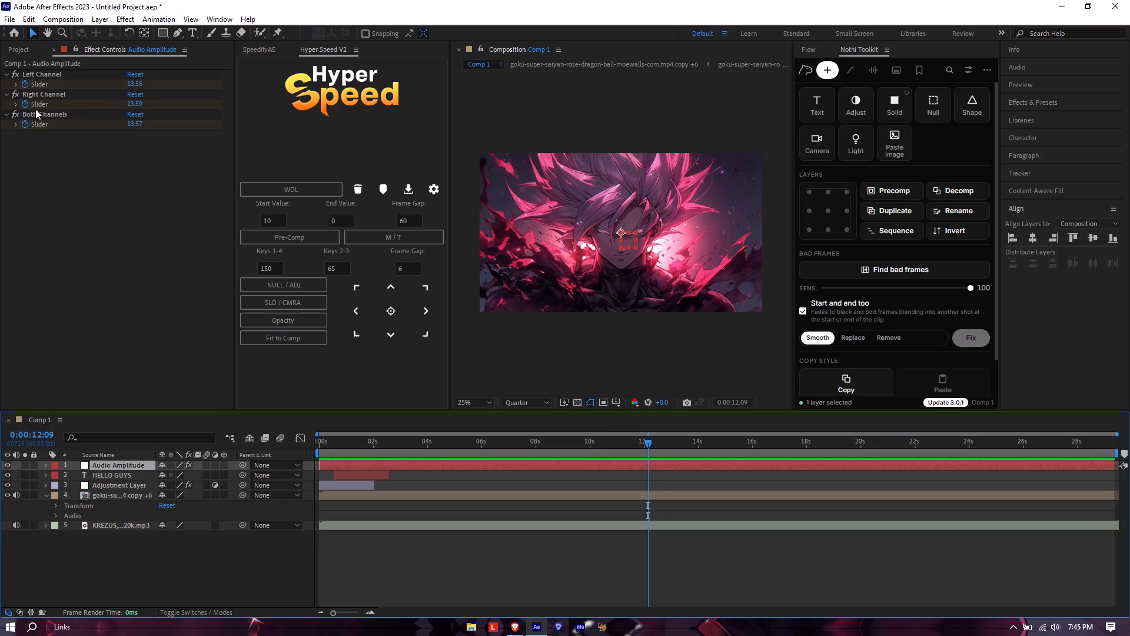
click(35, 114)
click(39, 125)
double_click(44, 122)
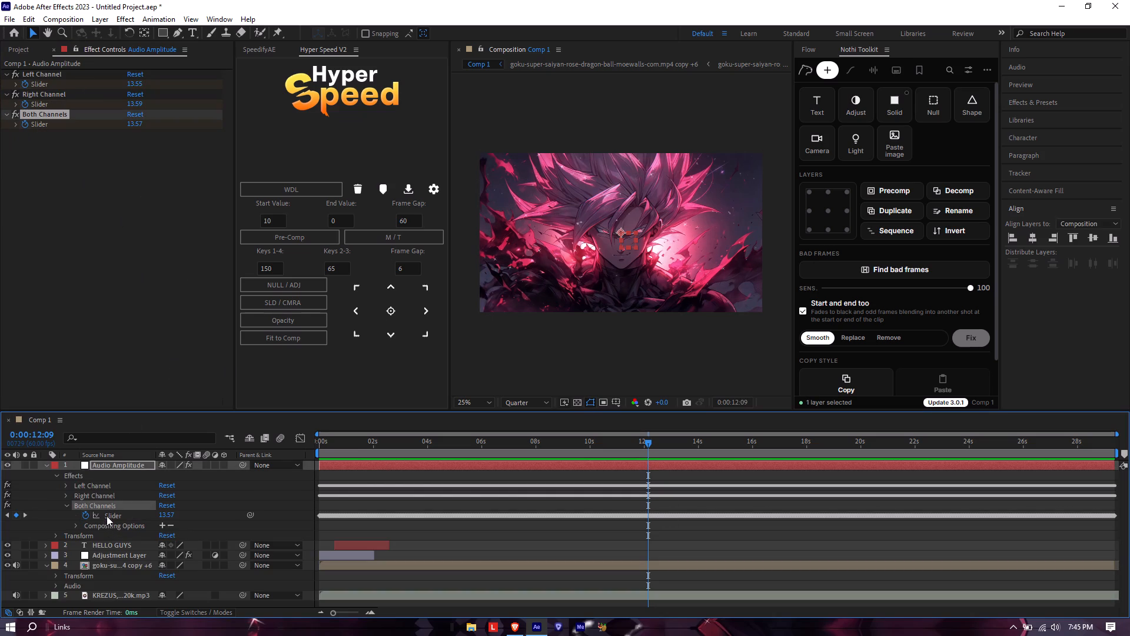
click(107, 515)
click(294, 433)
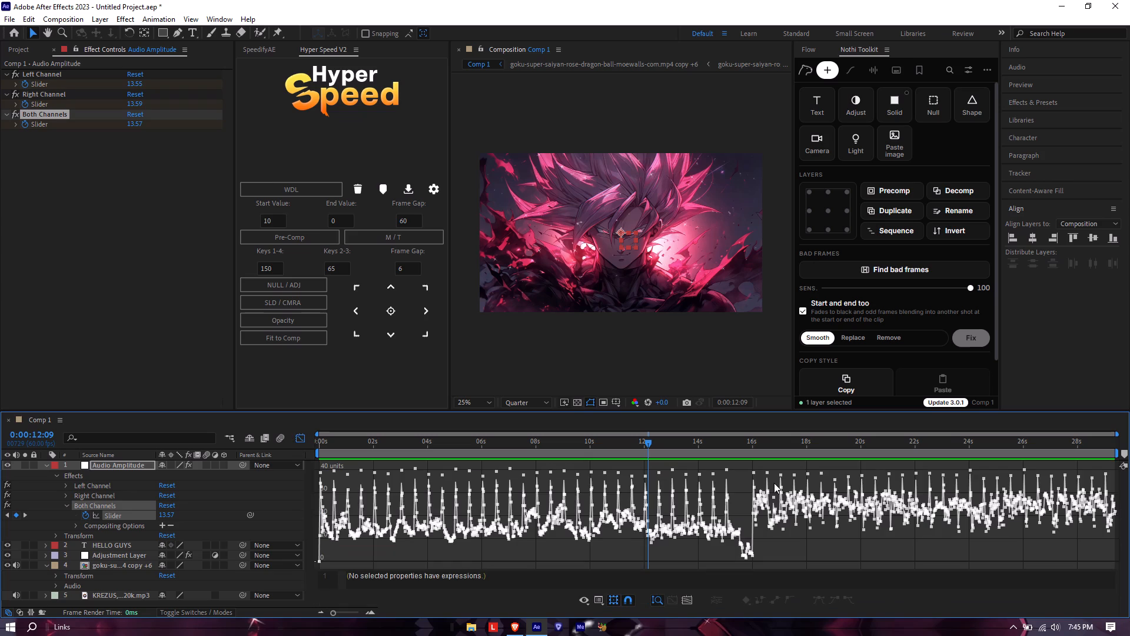
Play the music against the amplitude graph, and add composition markers at the beat peaks at 0:00:16:01 and 0:00:16:32.
key(space)
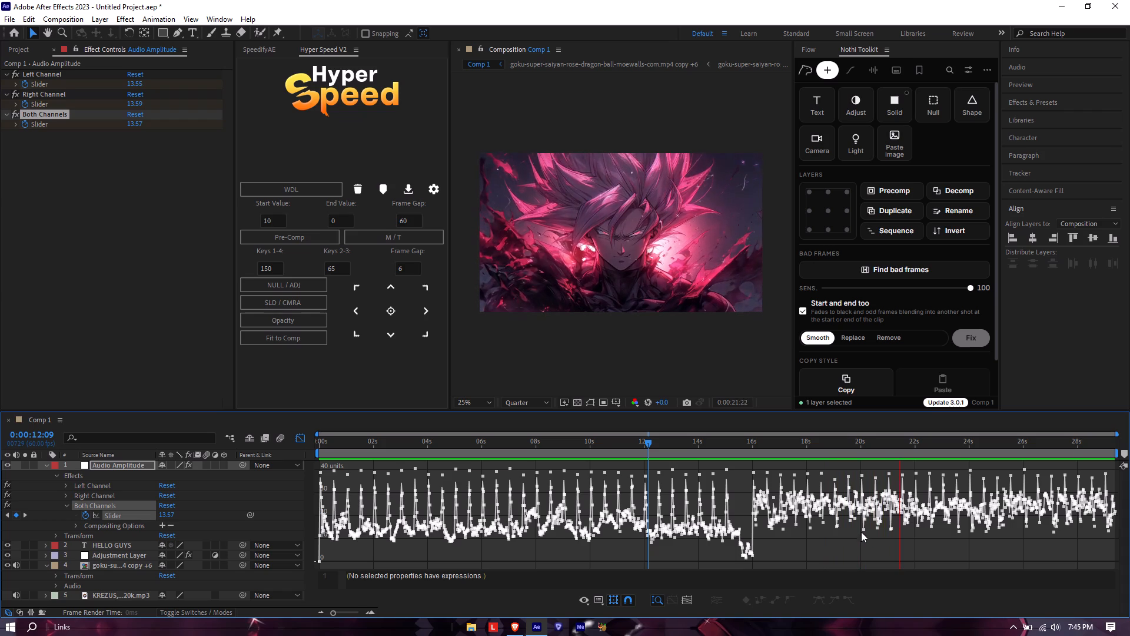
drag(647, 442, 740, 486)
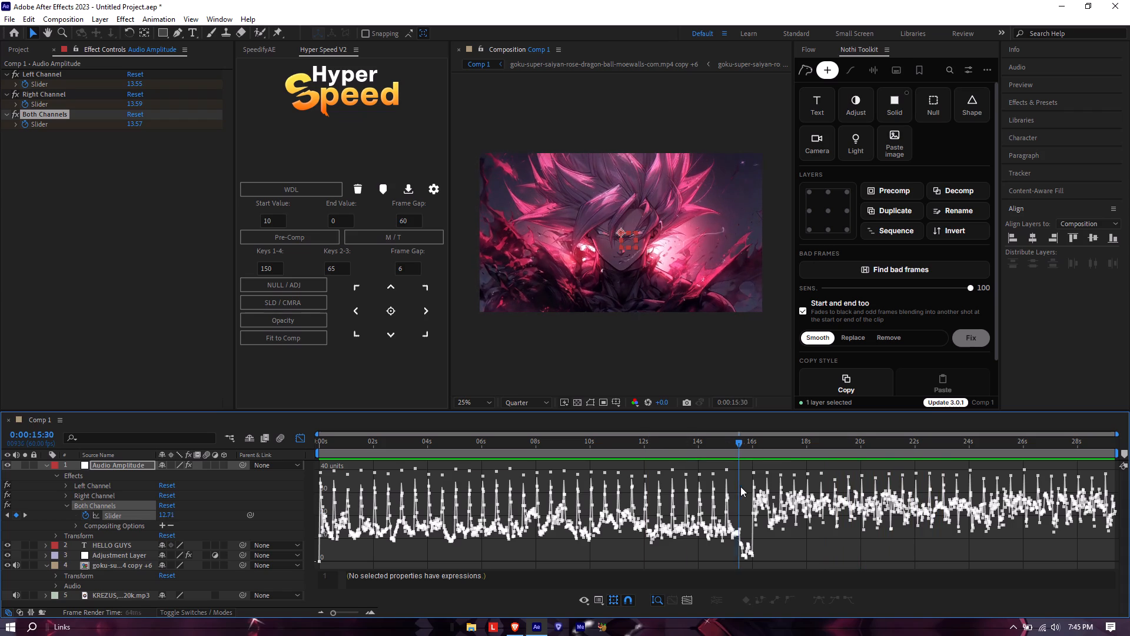
drag(740, 486, 752, 501)
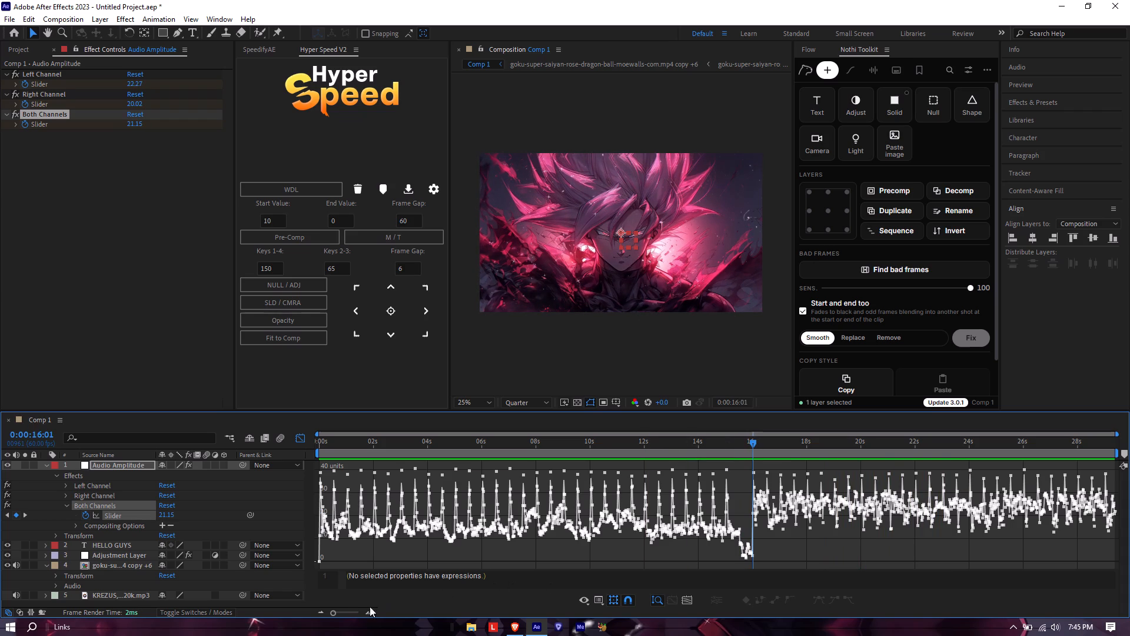
drag(333, 613, 351, 608)
click(1120, 453)
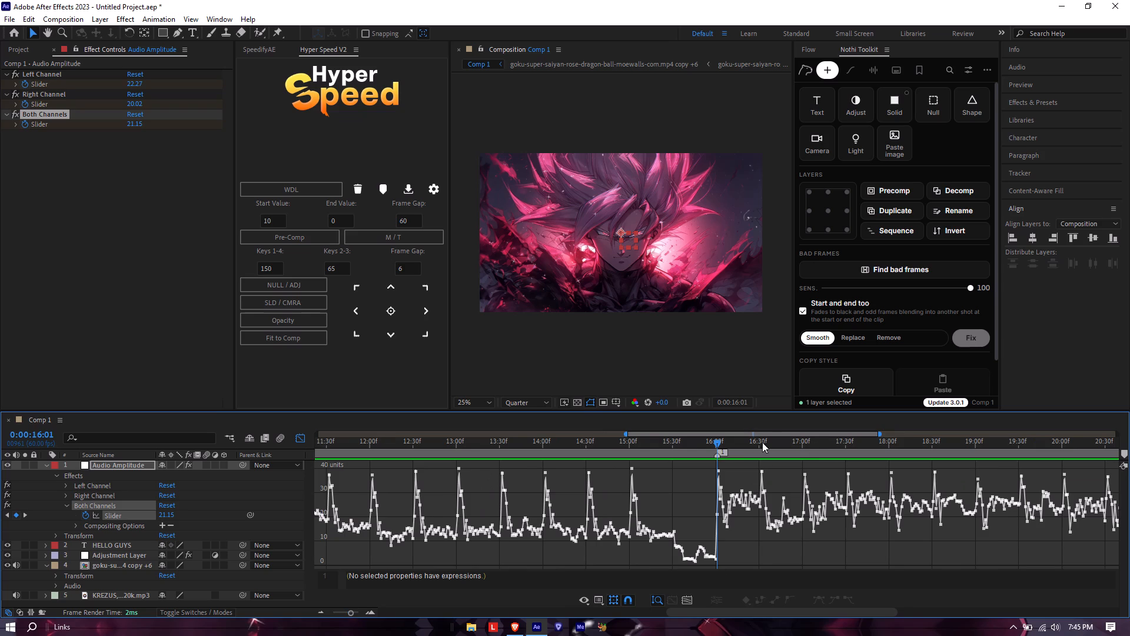
drag(719, 442, 764, 461)
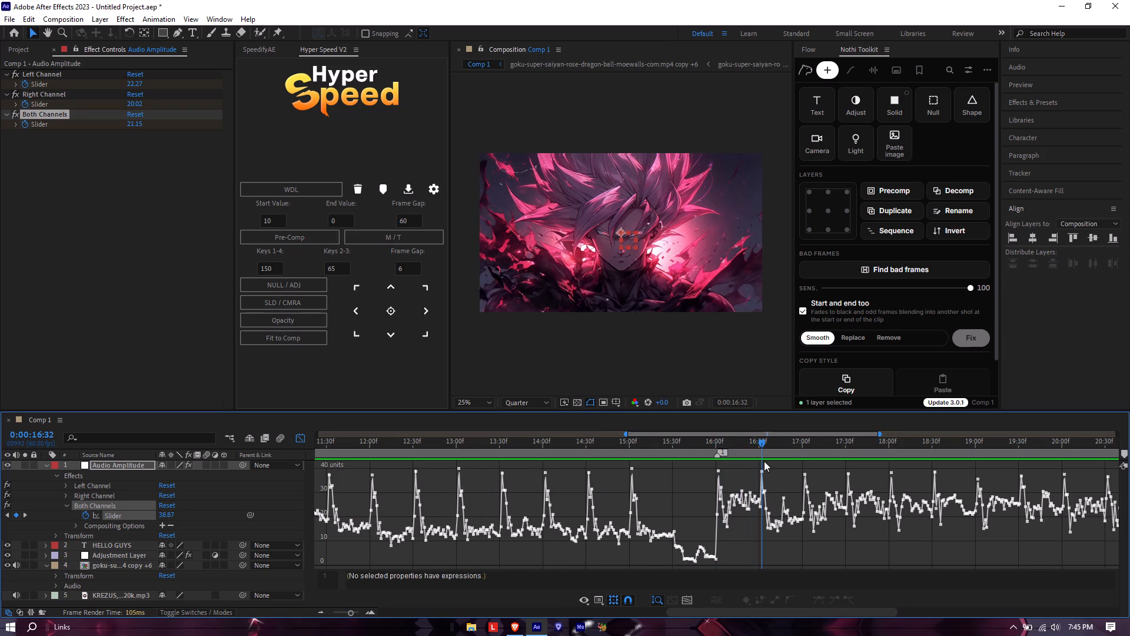
drag(764, 461, 764, 462)
click(1123, 454)
Add composition markers on the following amplitude peaks at 0:00:17:02, 0:00:17:32 and 0:00:18:02.
drag(769, 441, 805, 459)
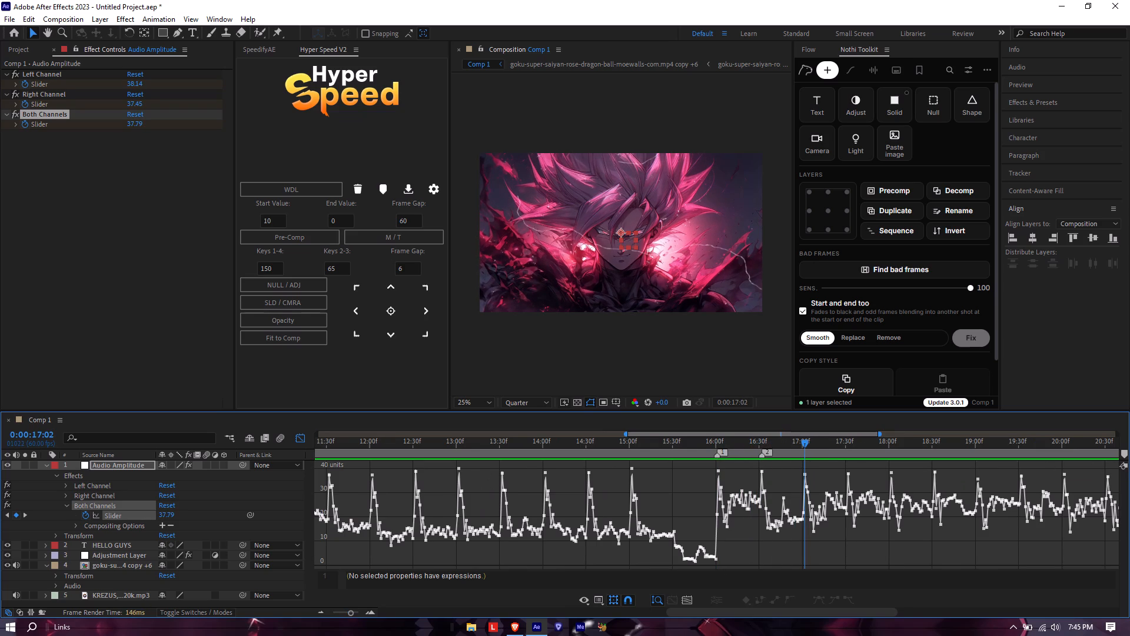
click(1125, 452)
drag(810, 441, 850, 454)
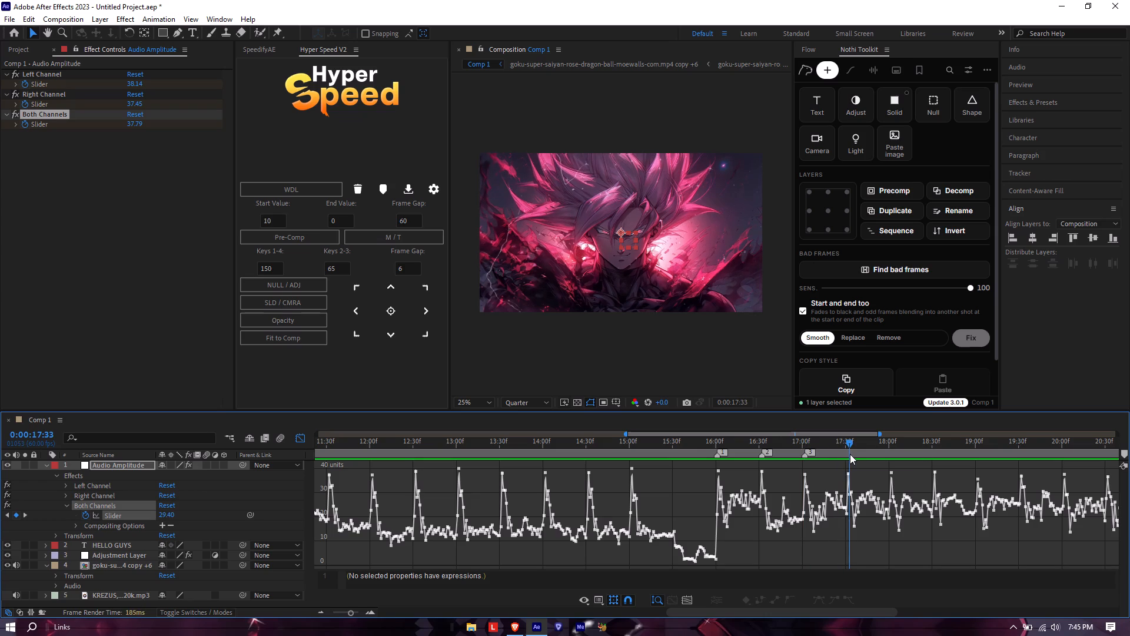
drag(850, 454, 848, 459)
click(1125, 454)
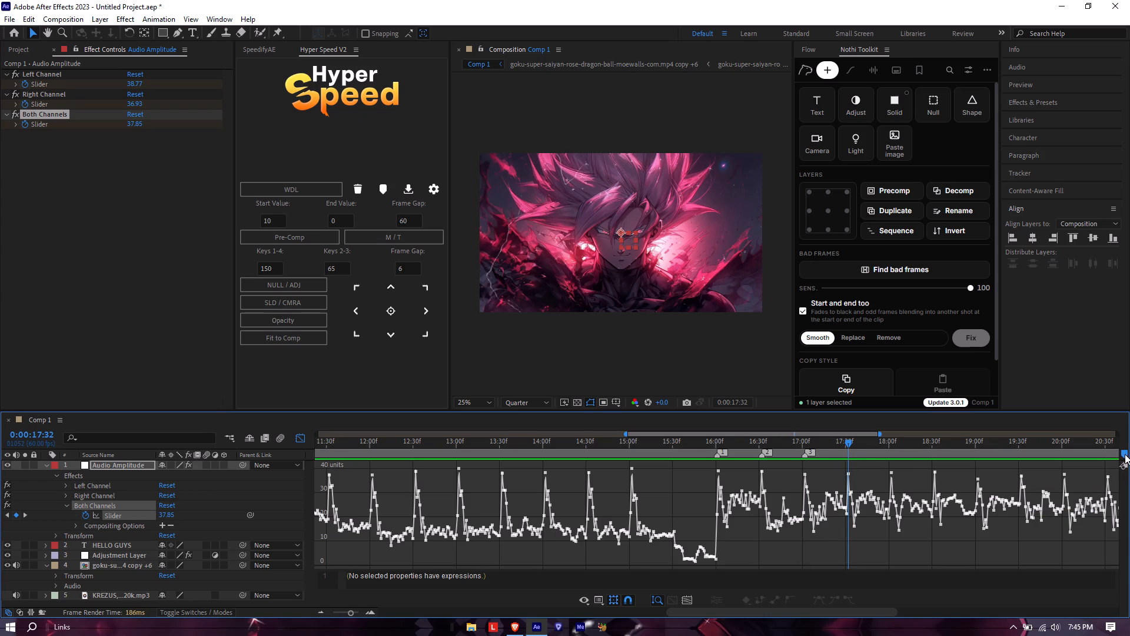
drag(850, 444, 892, 461)
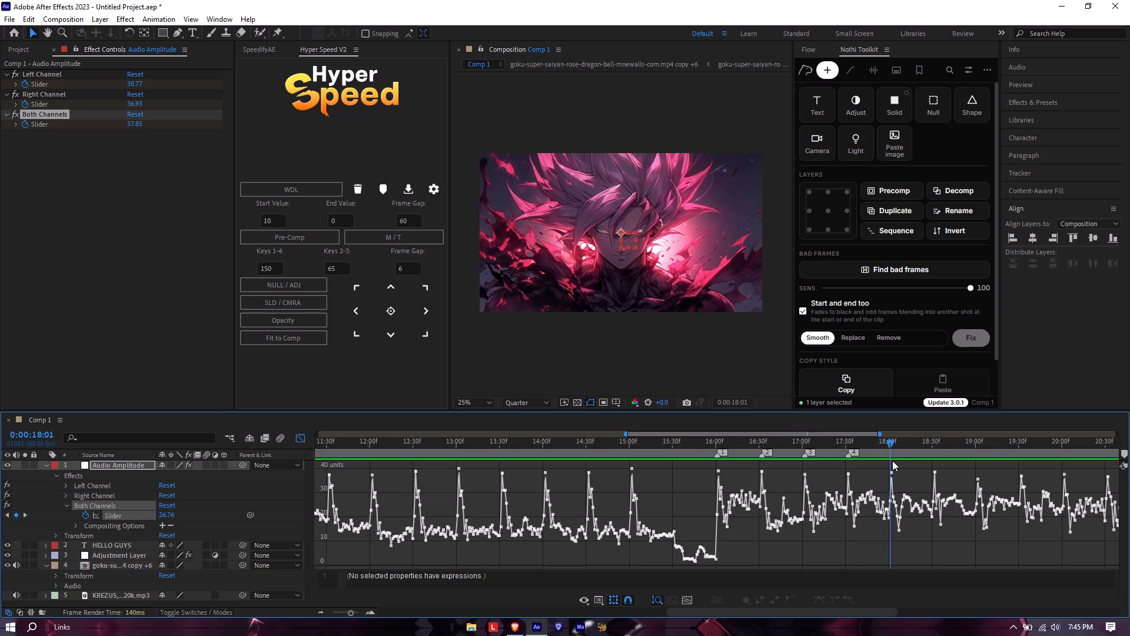
drag(892, 461, 892, 467)
drag(892, 467, 893, 468)
click(1124, 456)
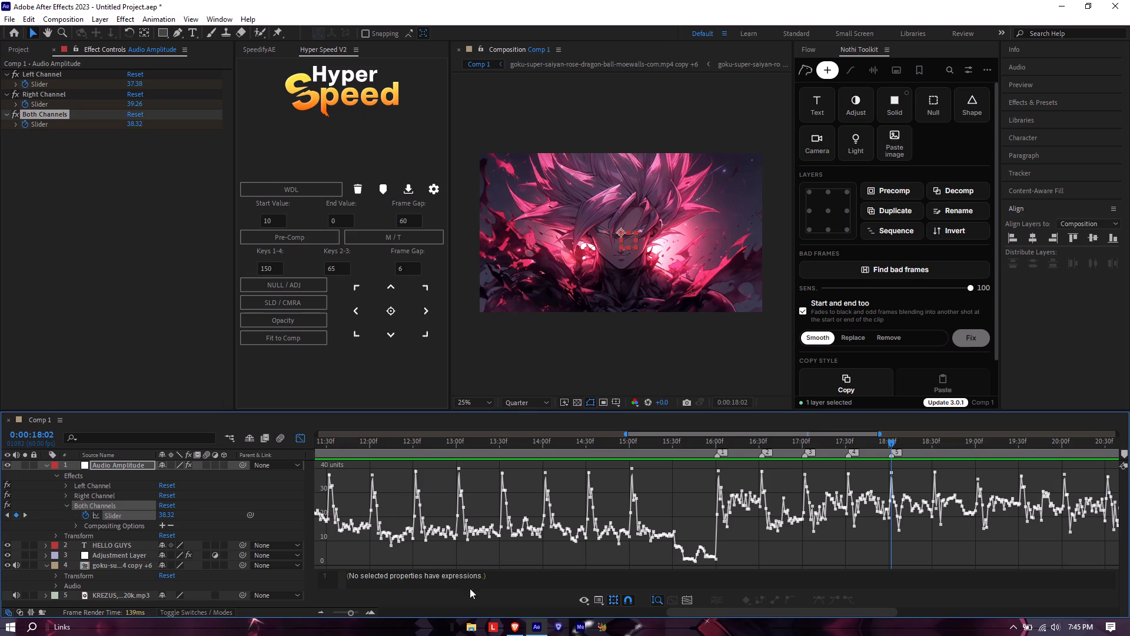
Add composition markers on the amplitude peaks at 0:00:18:32, 0:00:19:02, 0:00:19:32 and 0:00:20:02.
click(353, 615)
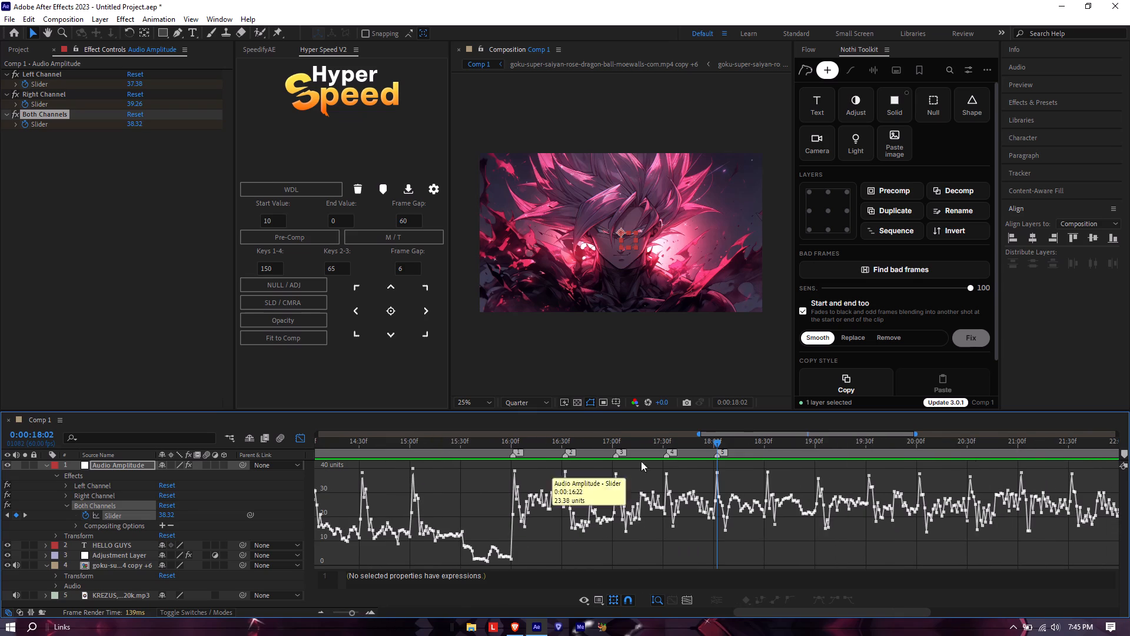
drag(719, 446, 768, 473)
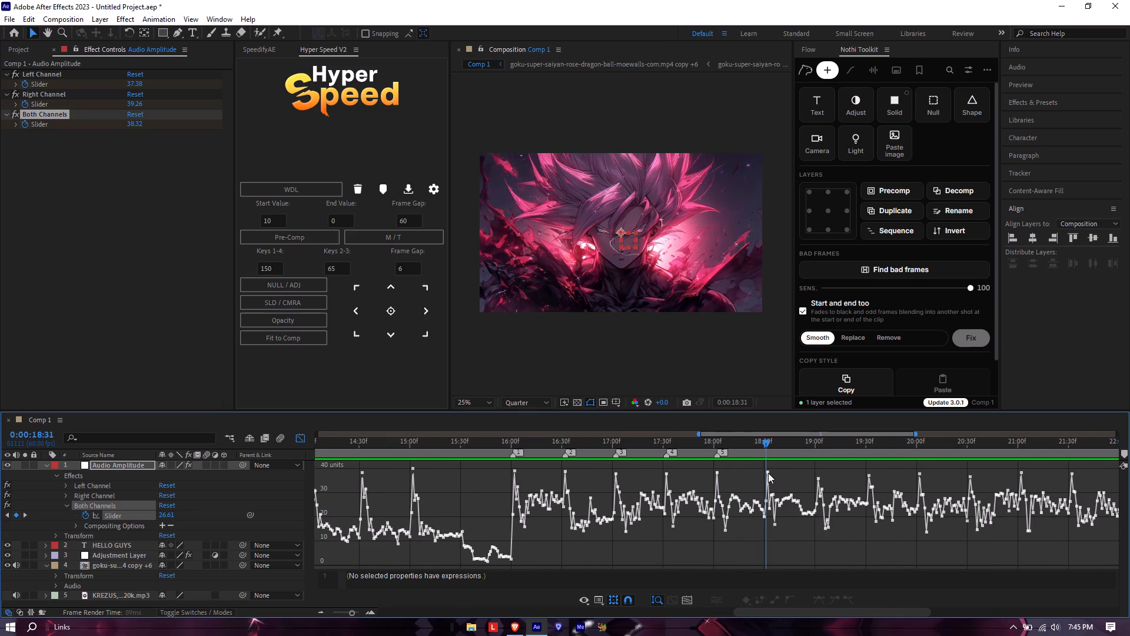
drag(768, 473, 769, 475)
click(766, 448)
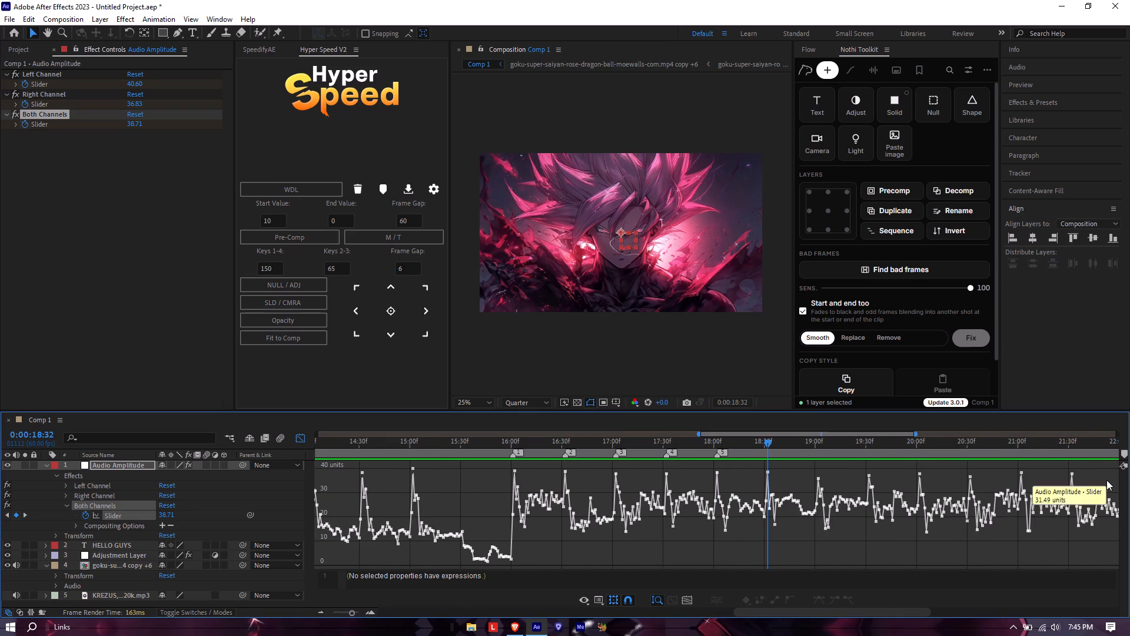
click(1124, 455)
drag(770, 440, 818, 462)
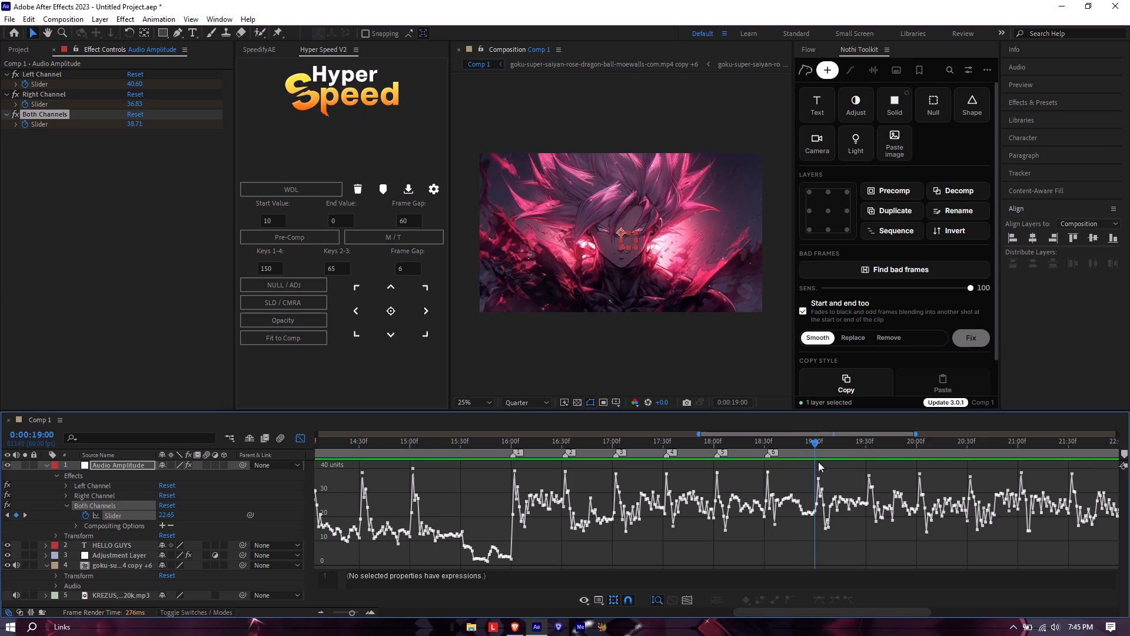
drag(818, 462, 820, 465)
click(1122, 455)
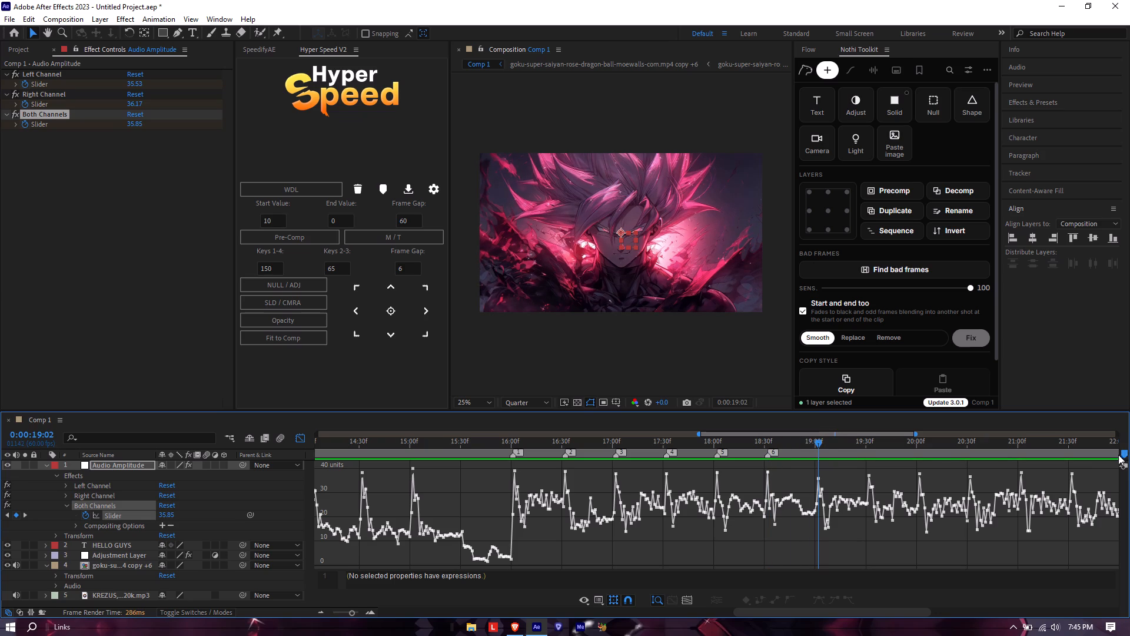
drag(818, 441, 870, 457)
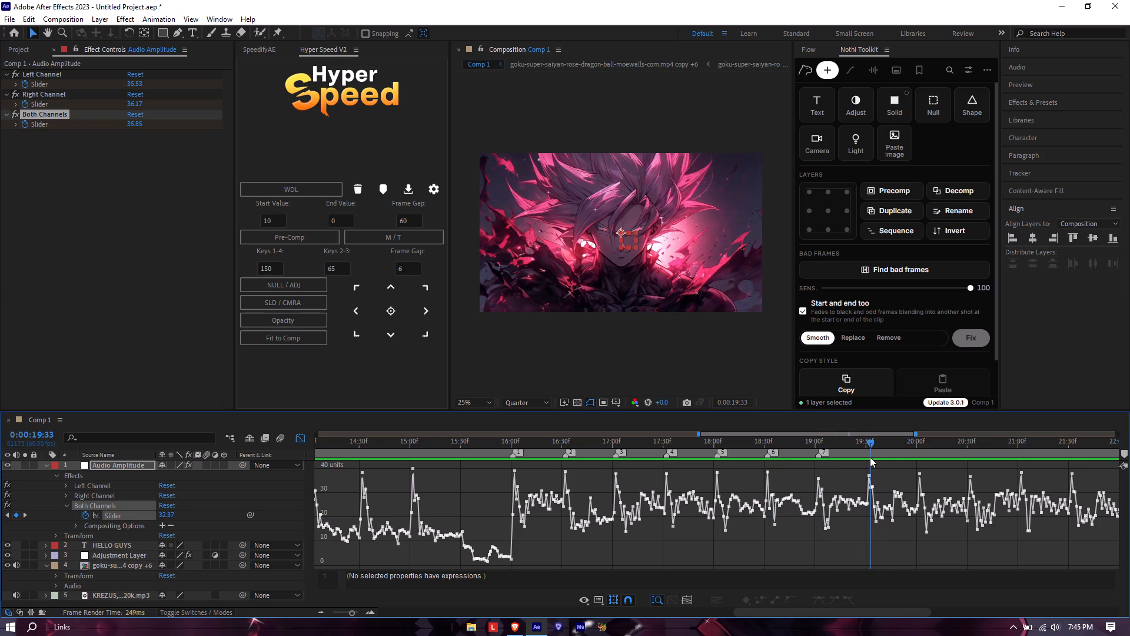
drag(870, 457, 868, 460)
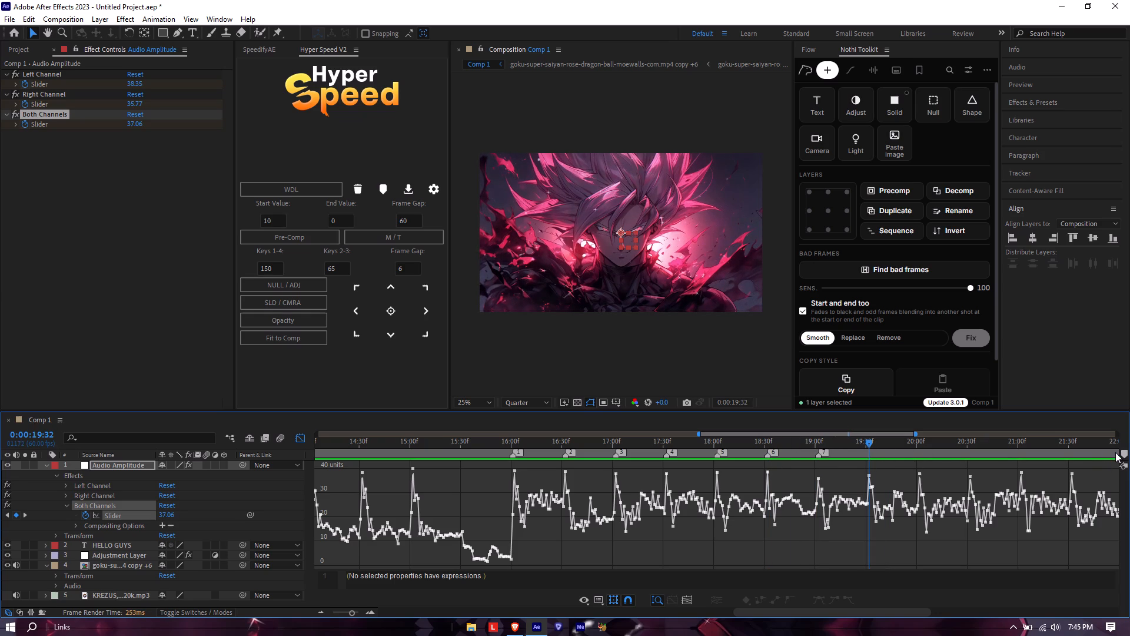
click(1125, 451)
drag(867, 438, 918, 451)
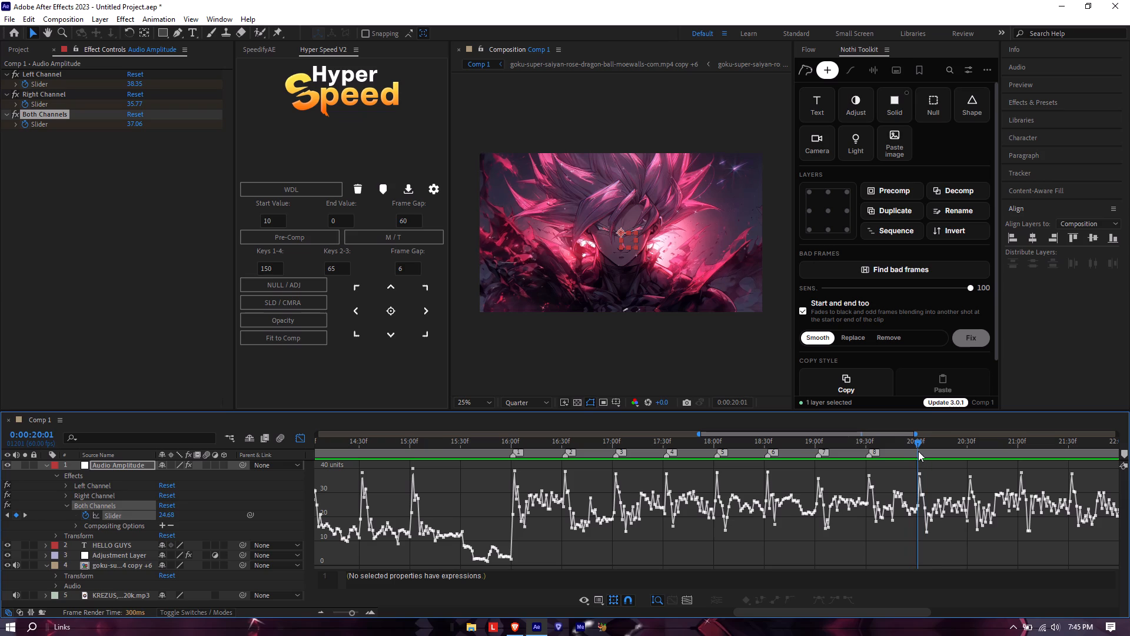
drag(918, 451, 920, 453)
click(1128, 452)
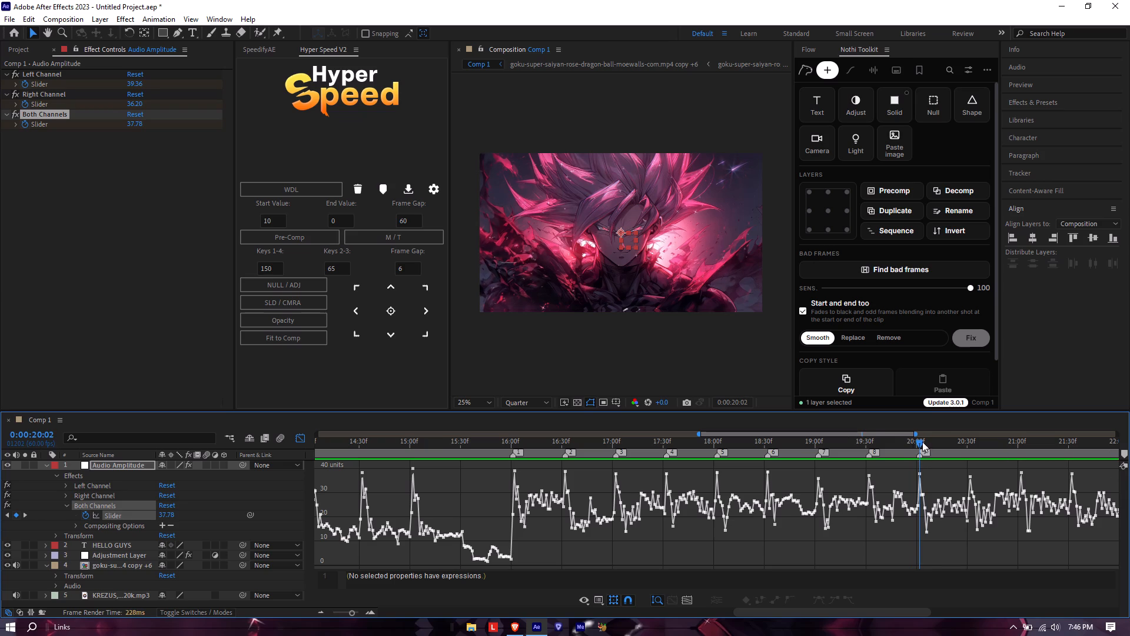
Add composition markers on the amplitude peaks at 0:00:20:32, 0:00:21:02, 0:00:21:32 and 0:00:22:02.
drag(872, 433, 940, 439)
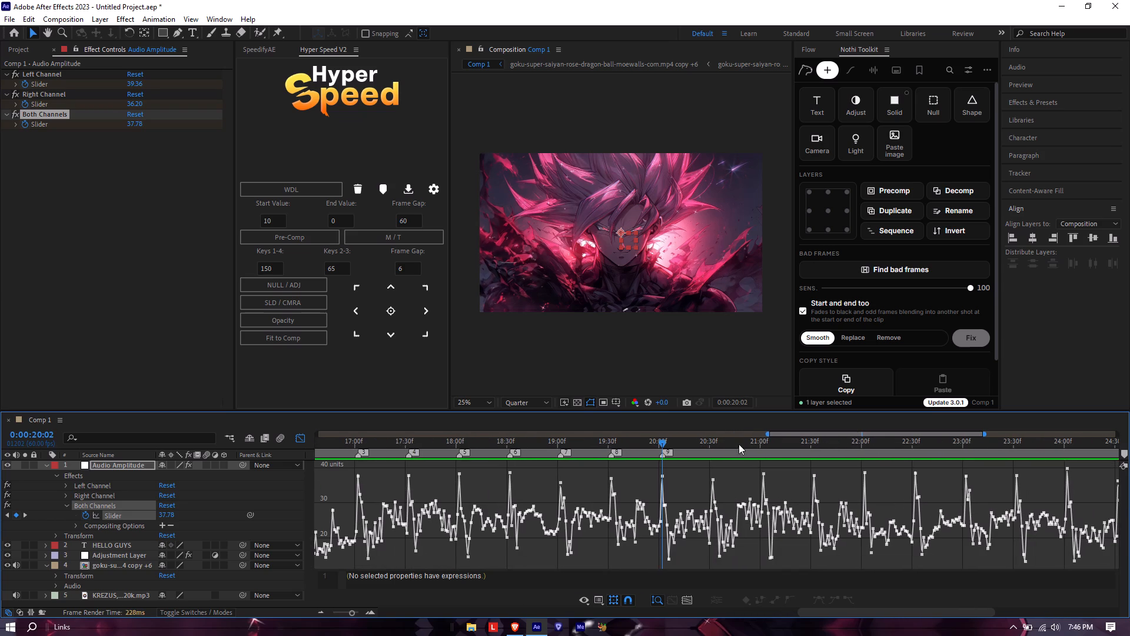
drag(666, 446, 714, 459)
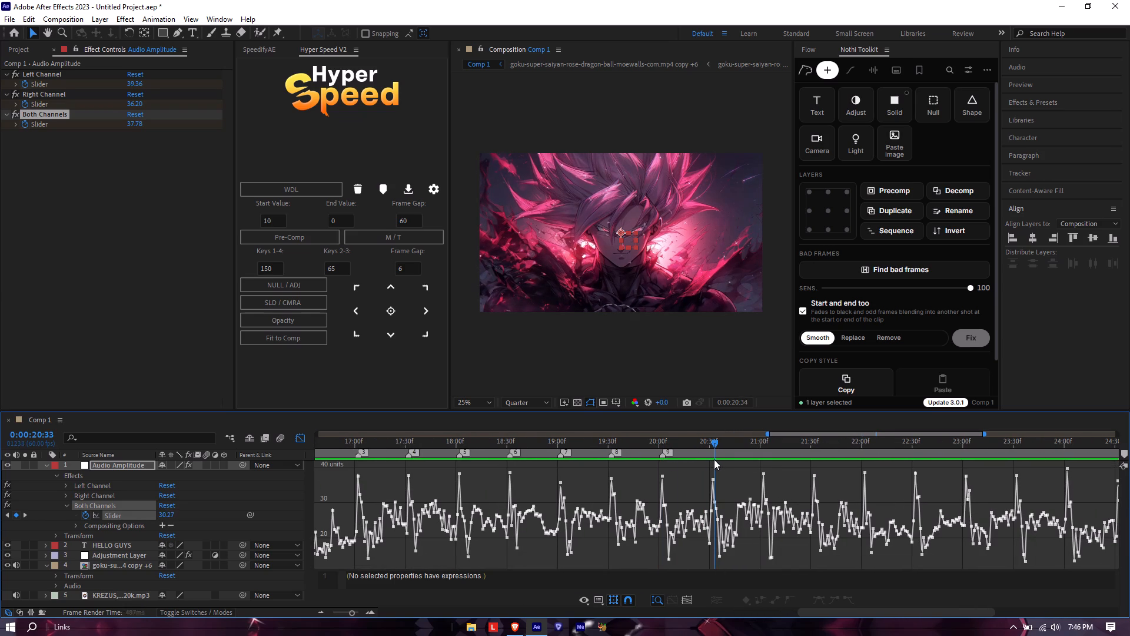
drag(714, 459, 713, 463)
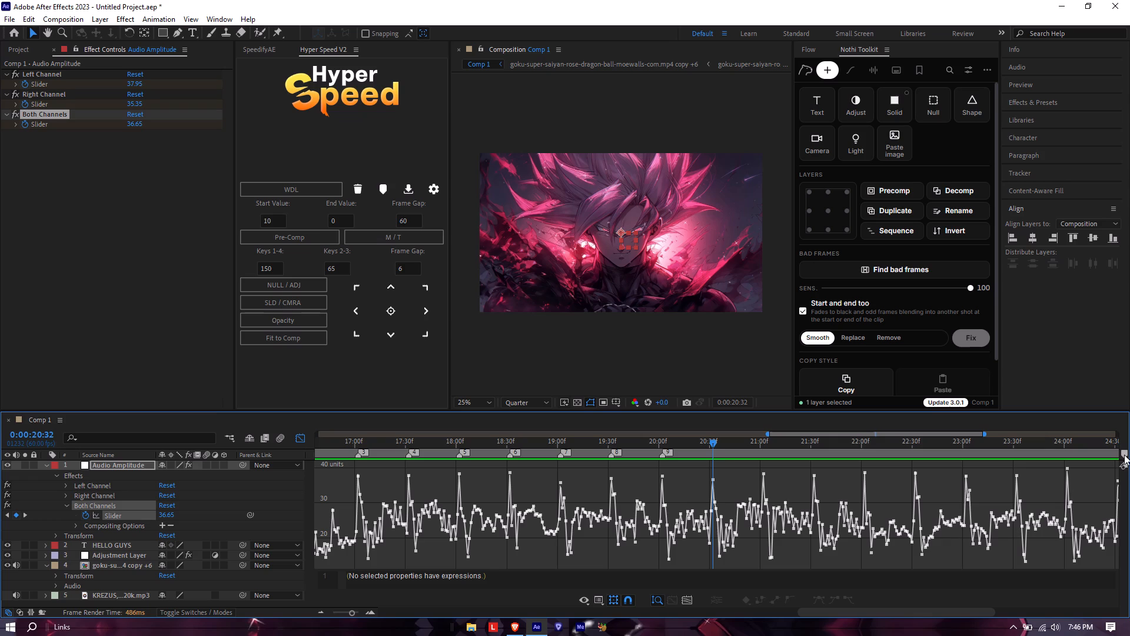
click(1124, 455)
drag(714, 446, 766, 463)
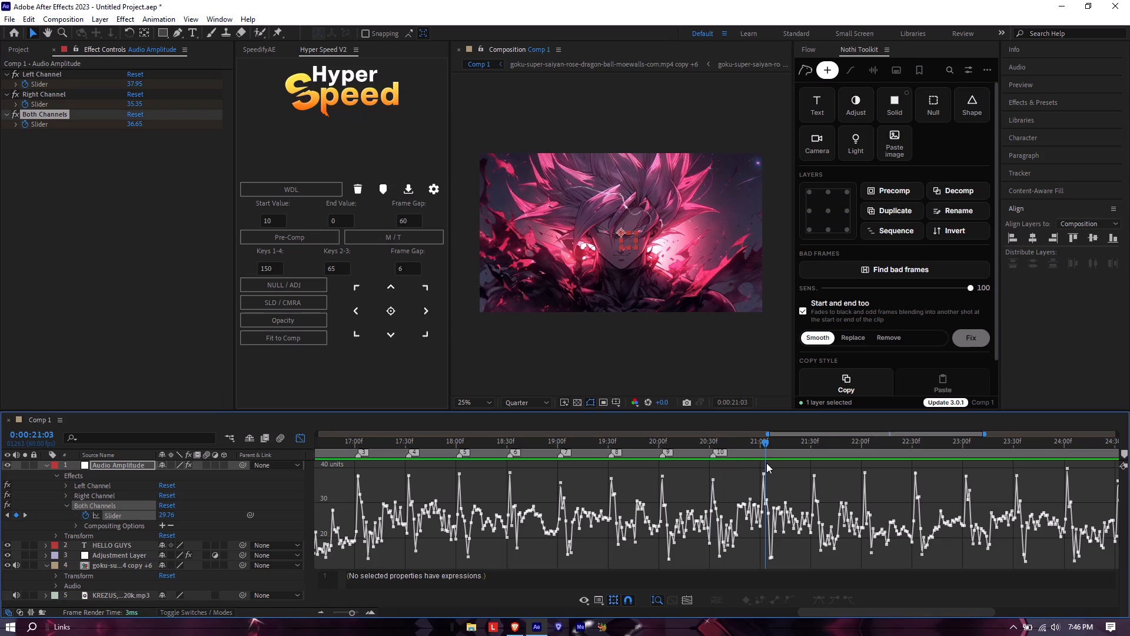
drag(766, 463, 765, 473)
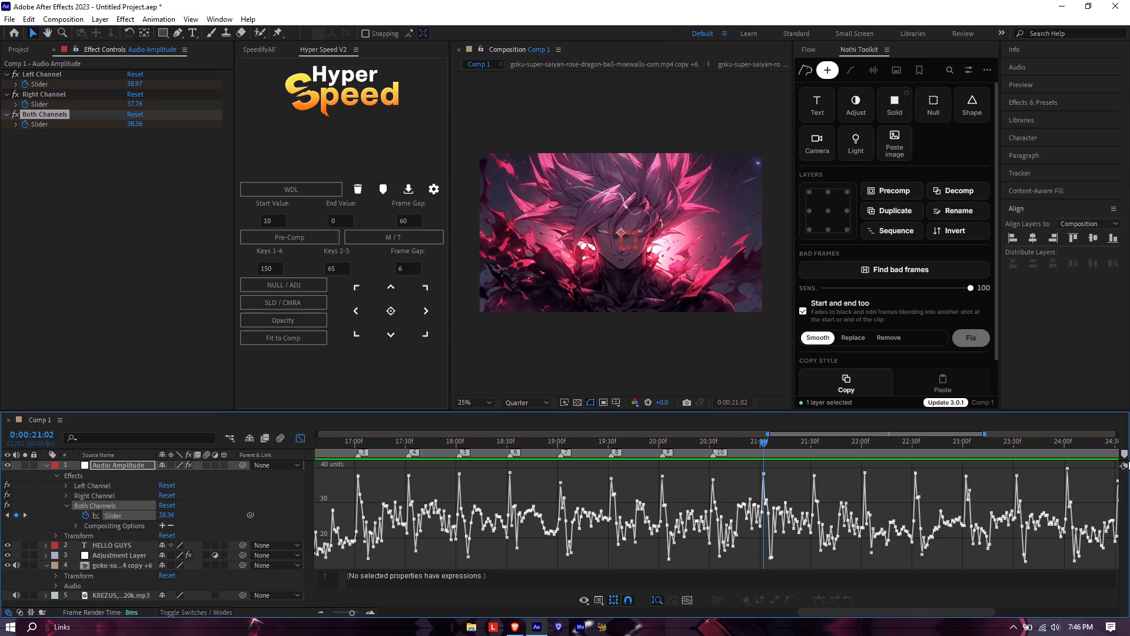
click(1123, 455)
drag(763, 442, 811, 466)
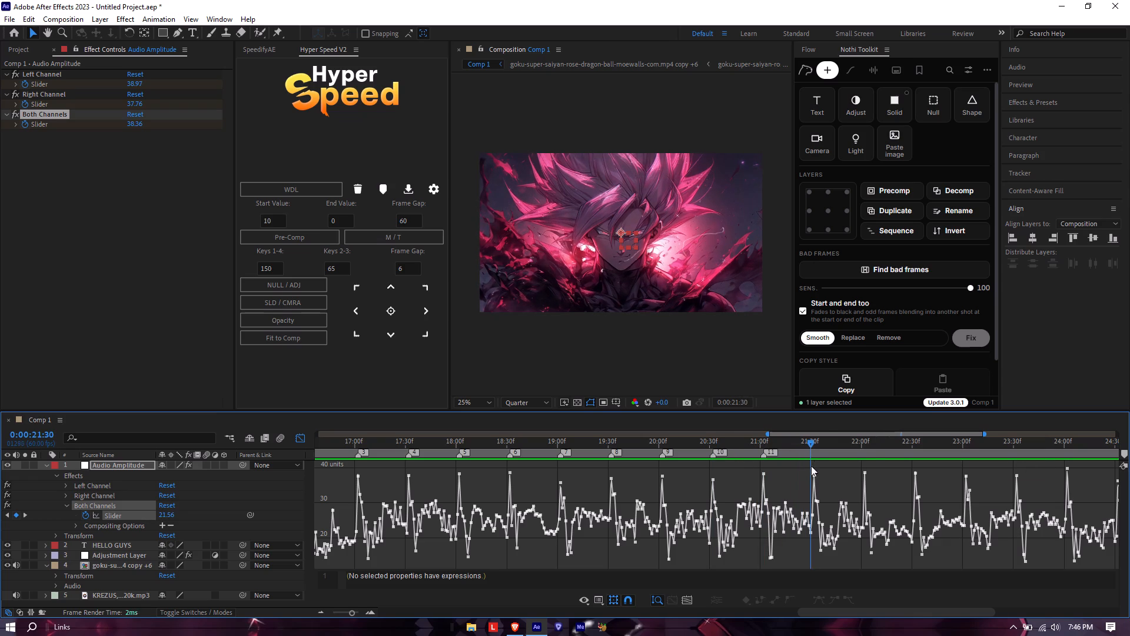
drag(811, 466, 814, 468)
click(1125, 450)
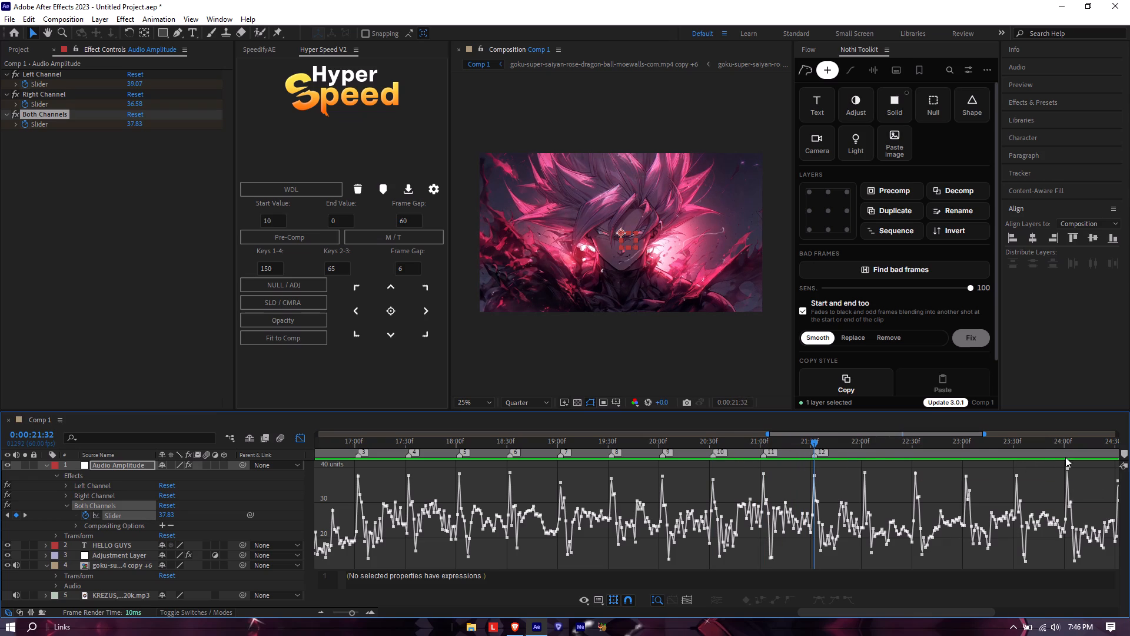
drag(814, 444, 864, 472)
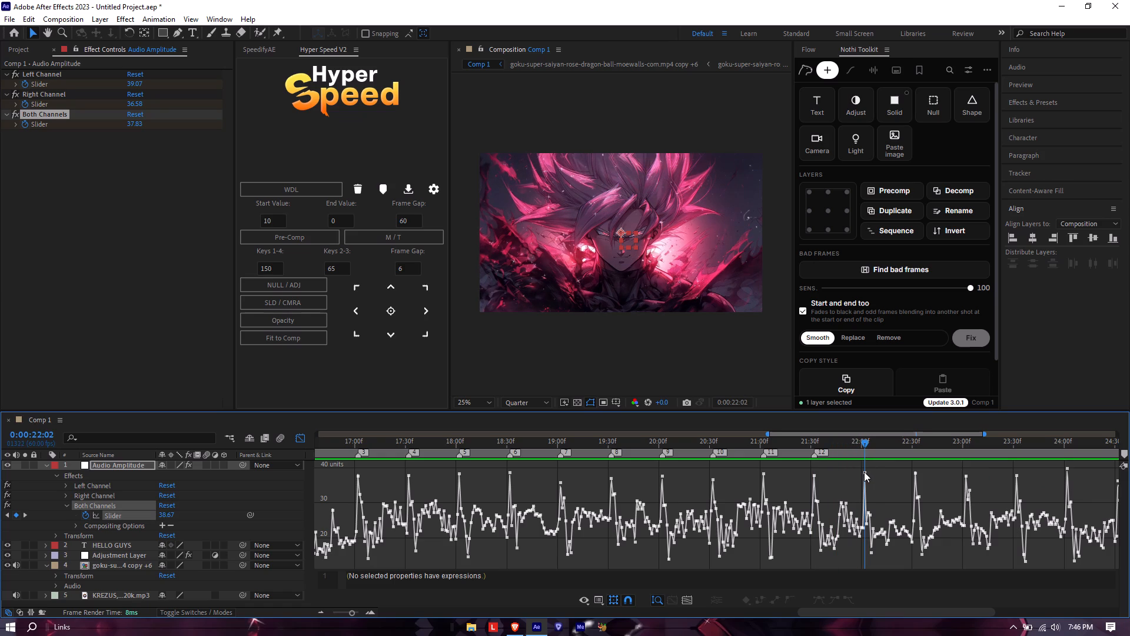
drag(864, 472, 865, 473)
click(1129, 449)
click(1124, 450)
Add composition markers on the amplitude peaks at 0:00:22:32, 0:00:23:02 and 0:00:23:31.
drag(865, 442, 914, 461)
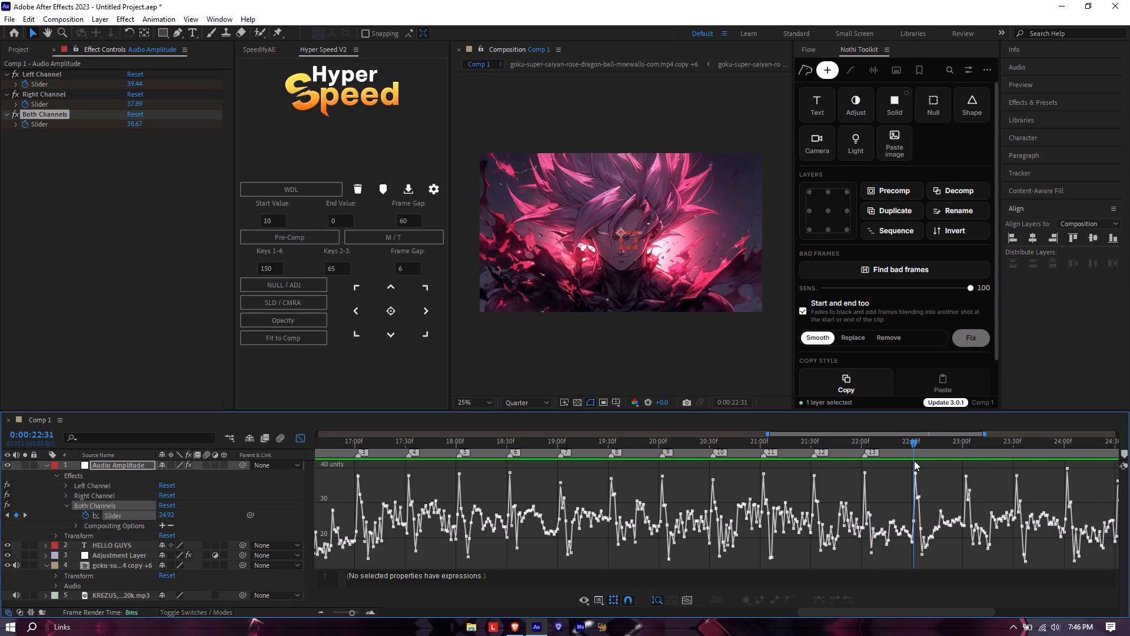
drag(914, 461, 916, 462)
click(1124, 449)
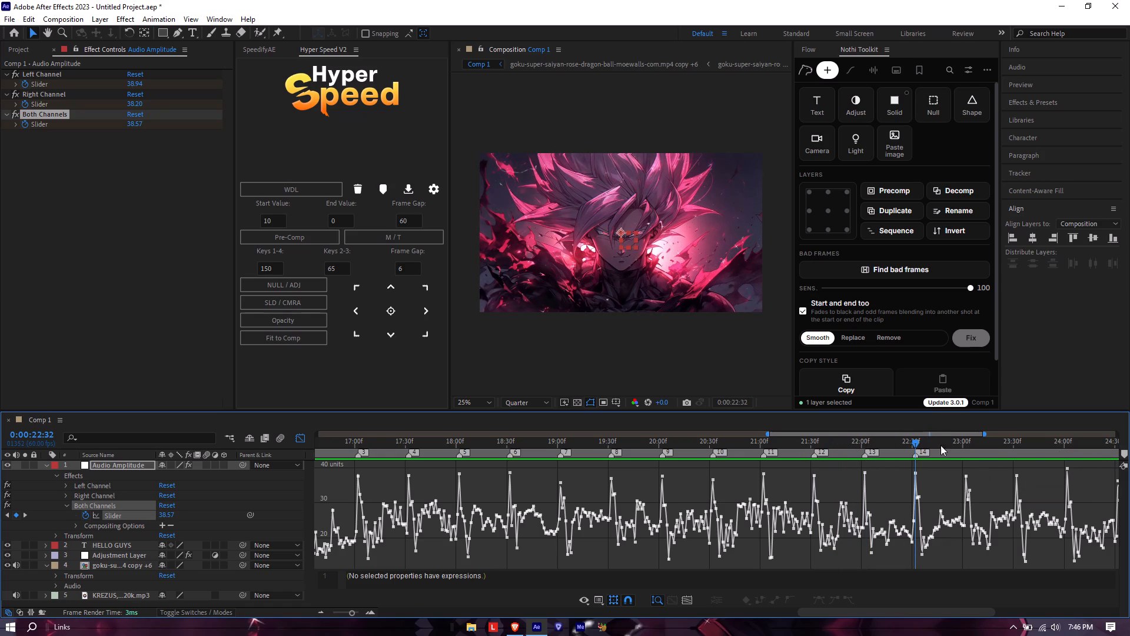
drag(918, 443, 968, 465)
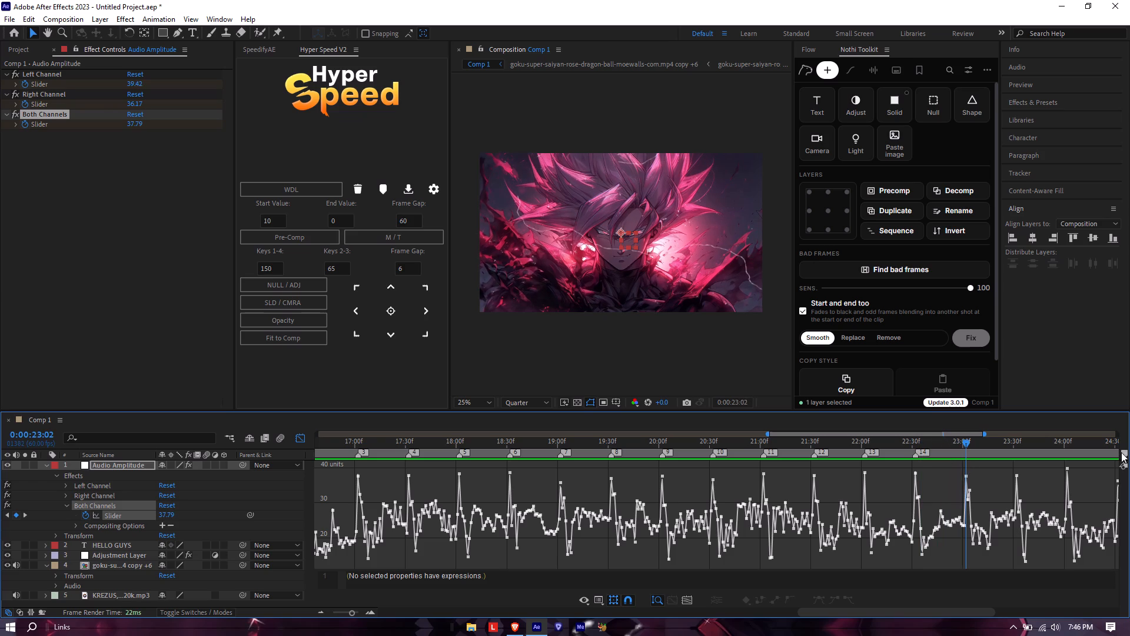
click(1125, 450)
drag(969, 440, 1021, 461)
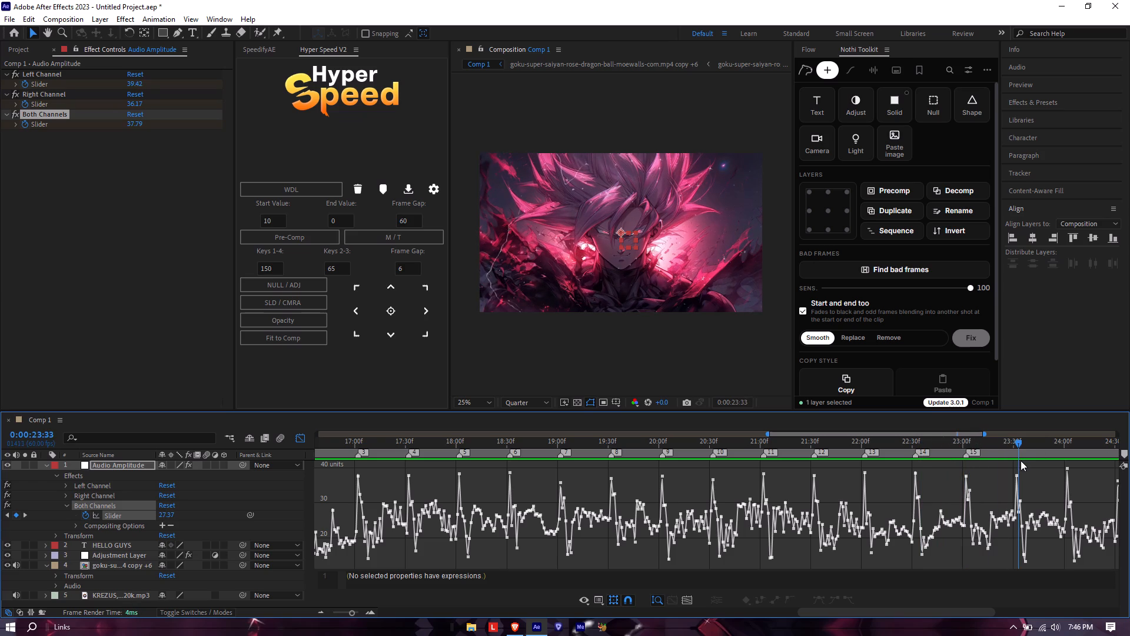
drag(1021, 461, 1019, 462)
click(1125, 451)
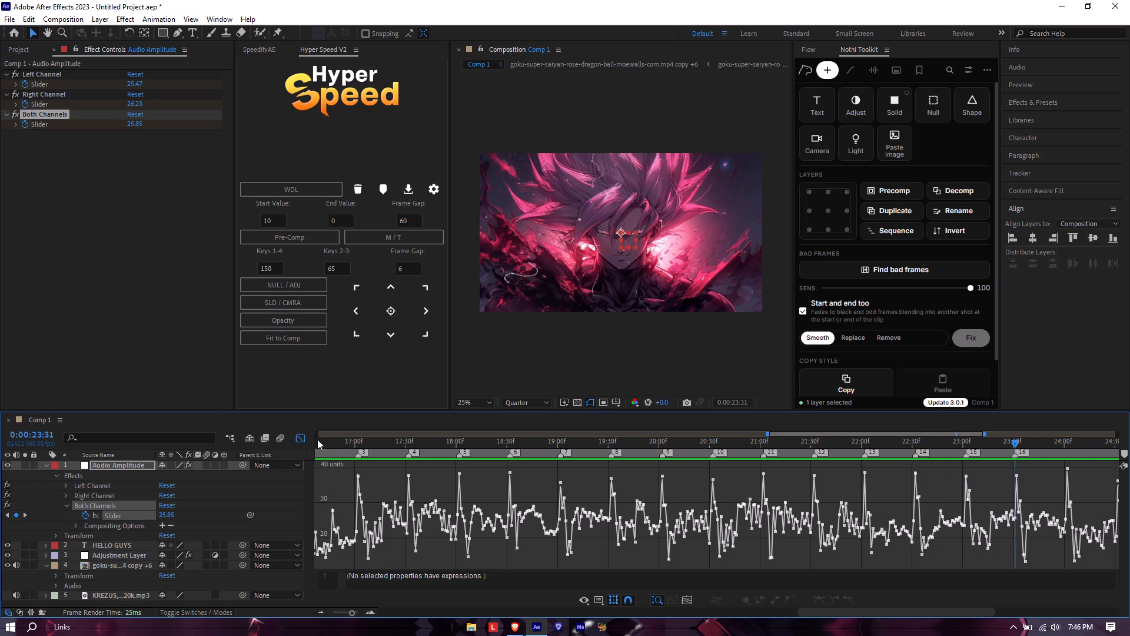
Return from the graph view to the layer bars and delete the Audio Amplitude layer.
click(303, 435)
click(799, 464)
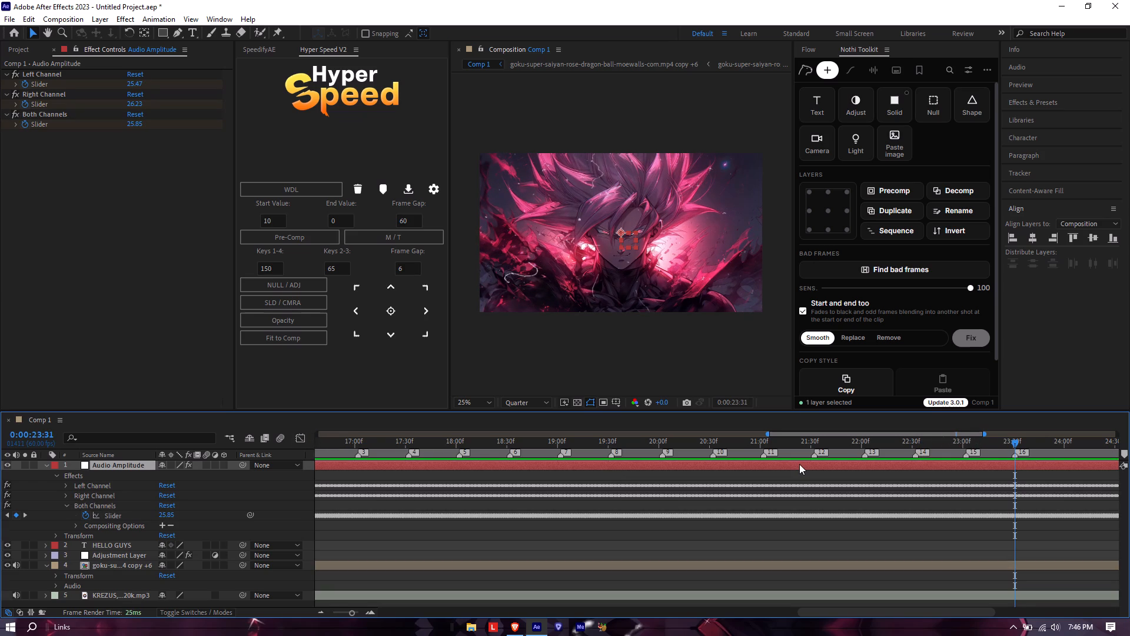
key(backslash)
key(BackSpace)
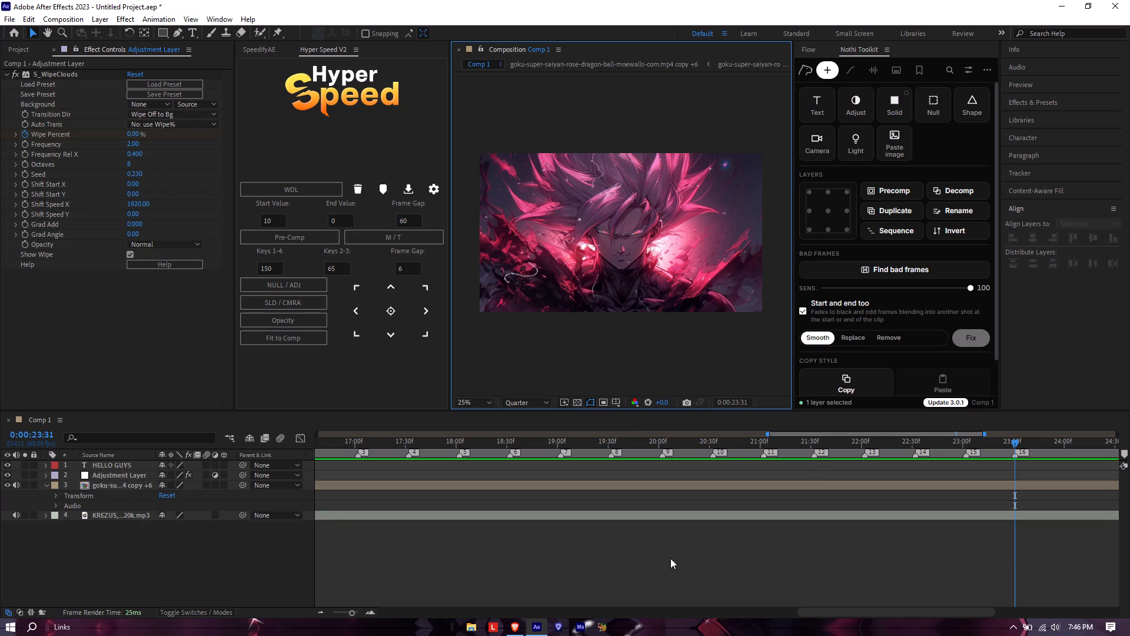
Show the whole composition duration and preview it with music from 0:00:00:00.
drag(343, 612, 281, 622)
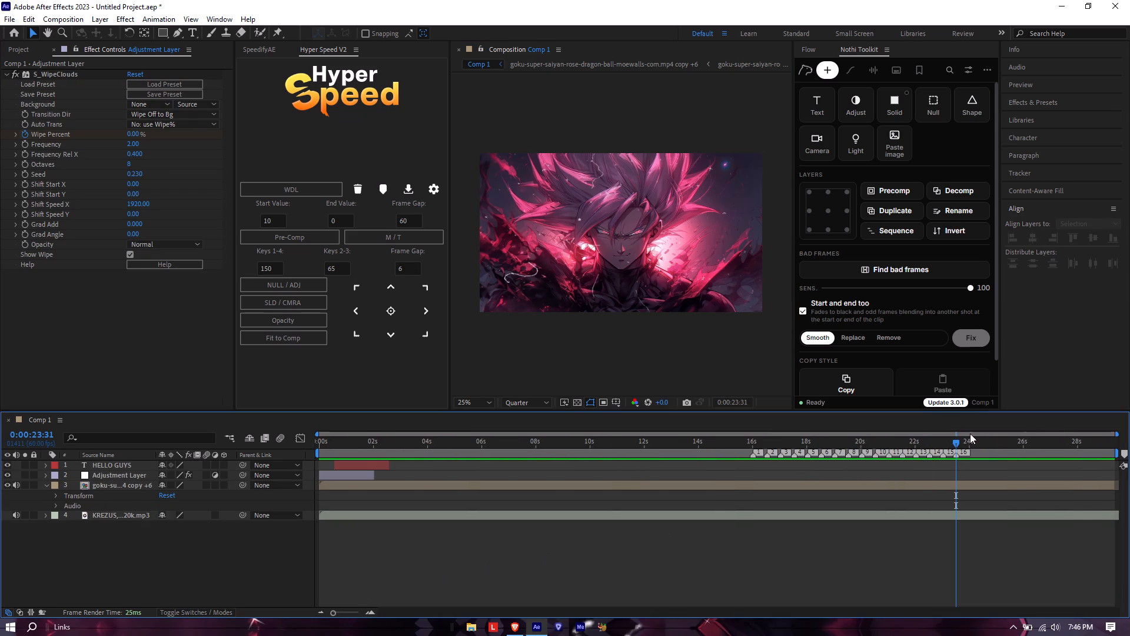
drag(937, 434, 875, 445)
drag(944, 443, 184, 448)
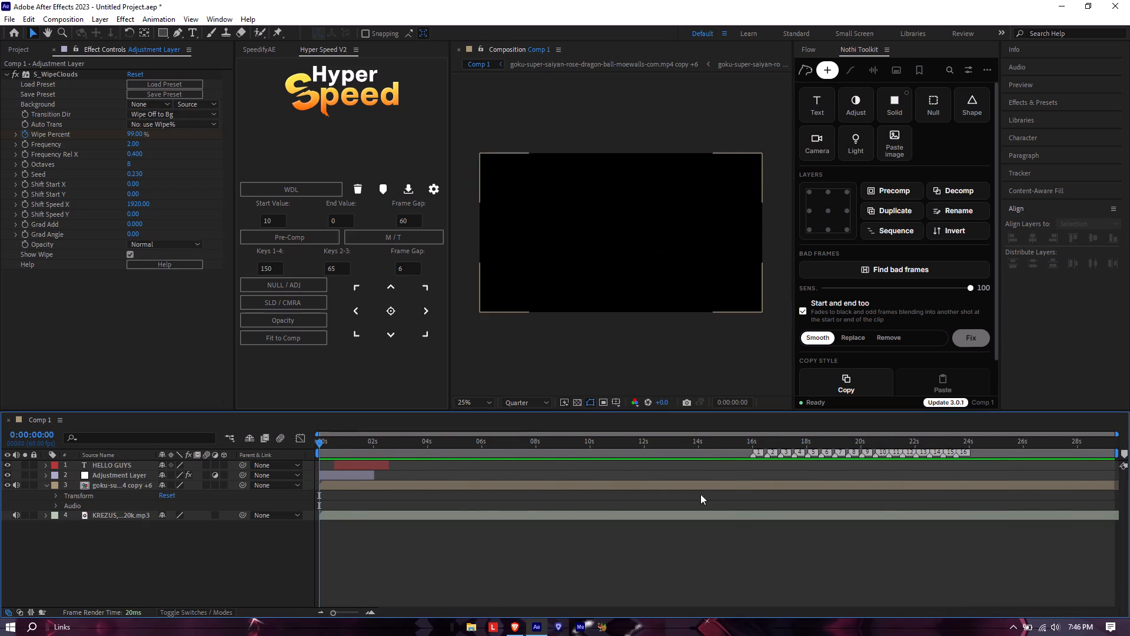
key(space)
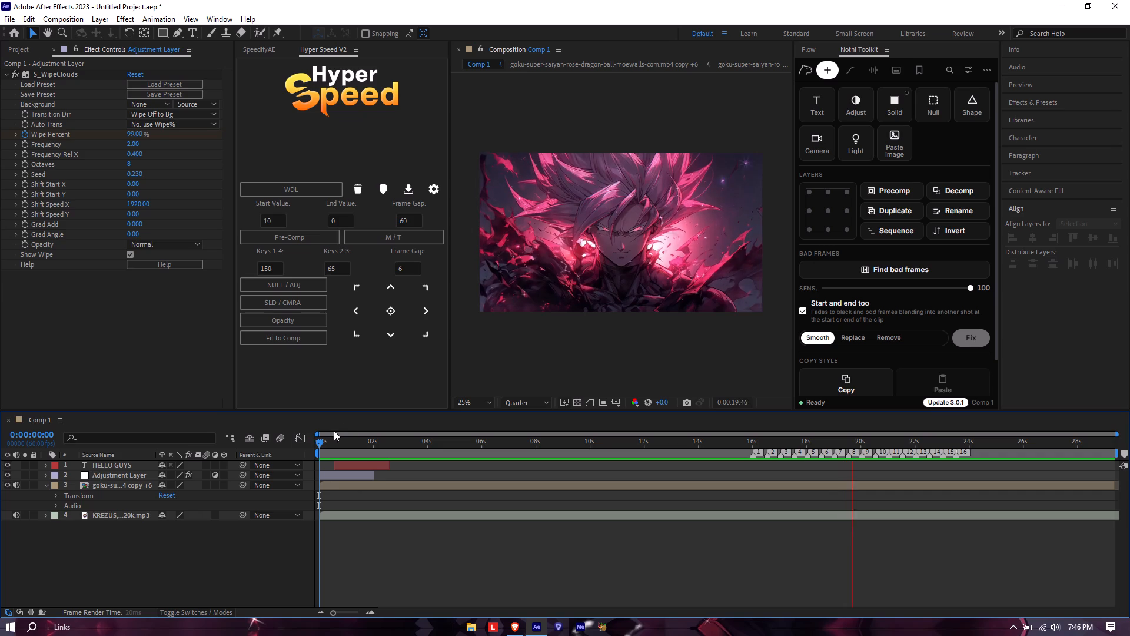
Duplicate the HELLO GUYS text layer.
drag(321, 442, 360, 462)
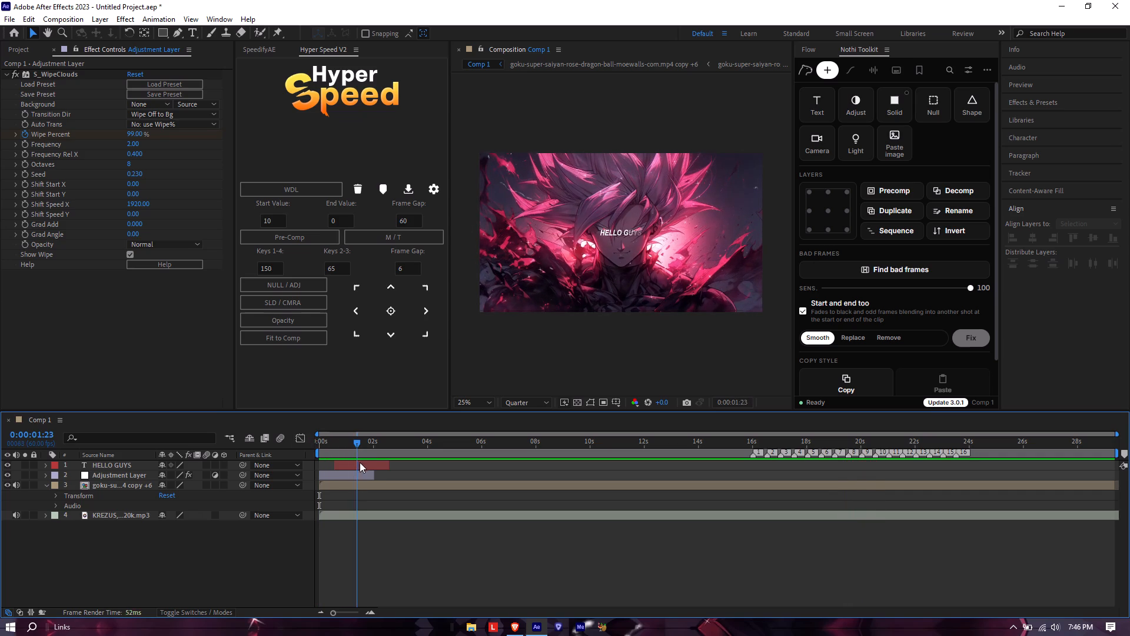
drag(360, 462, 360, 463)
click(363, 458)
click(363, 465)
key(ctrl+d)
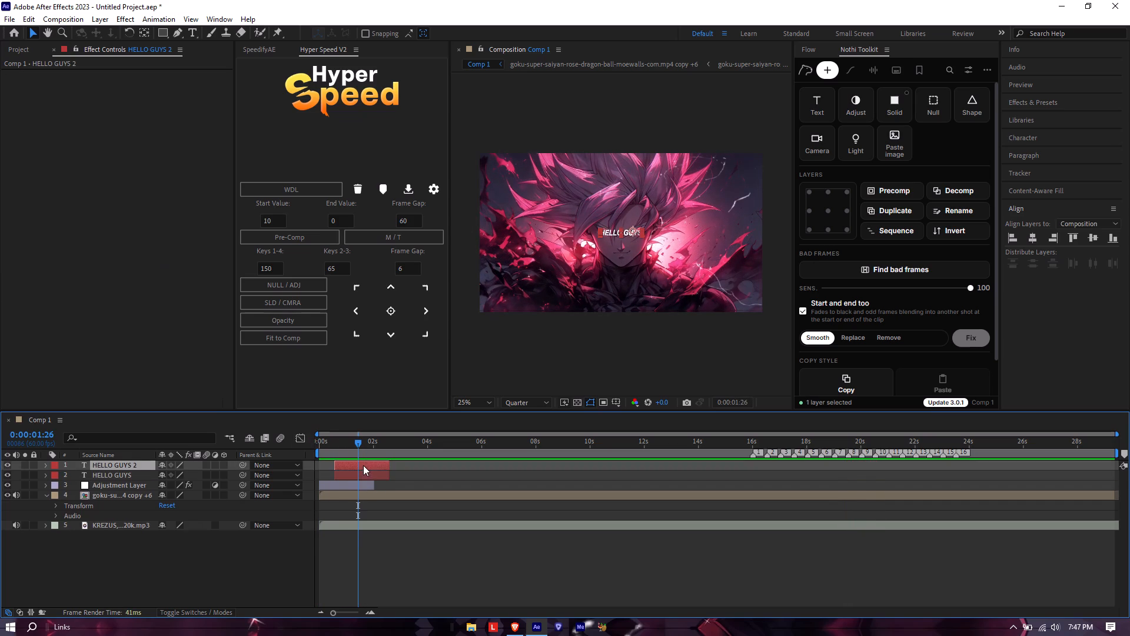
Replace the text of the lower HELLO GUYS layer with "AFTER 7 MONTHS WE FINALLY REACHED 1K SUBS".
double_click(363, 472)
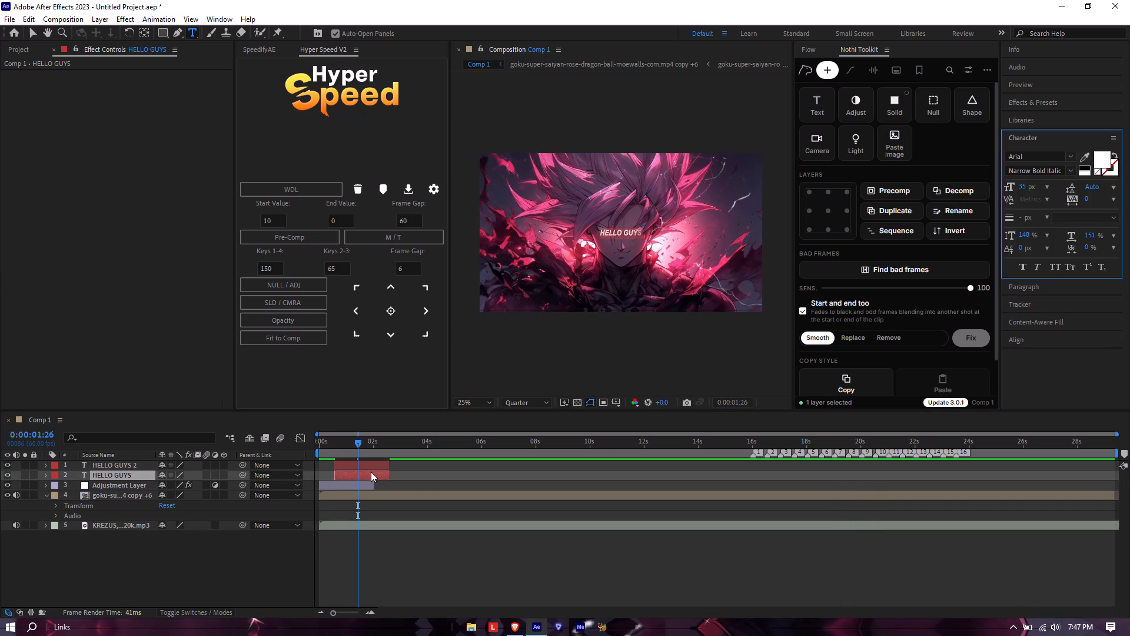
text(AG)
key(BackSpace)
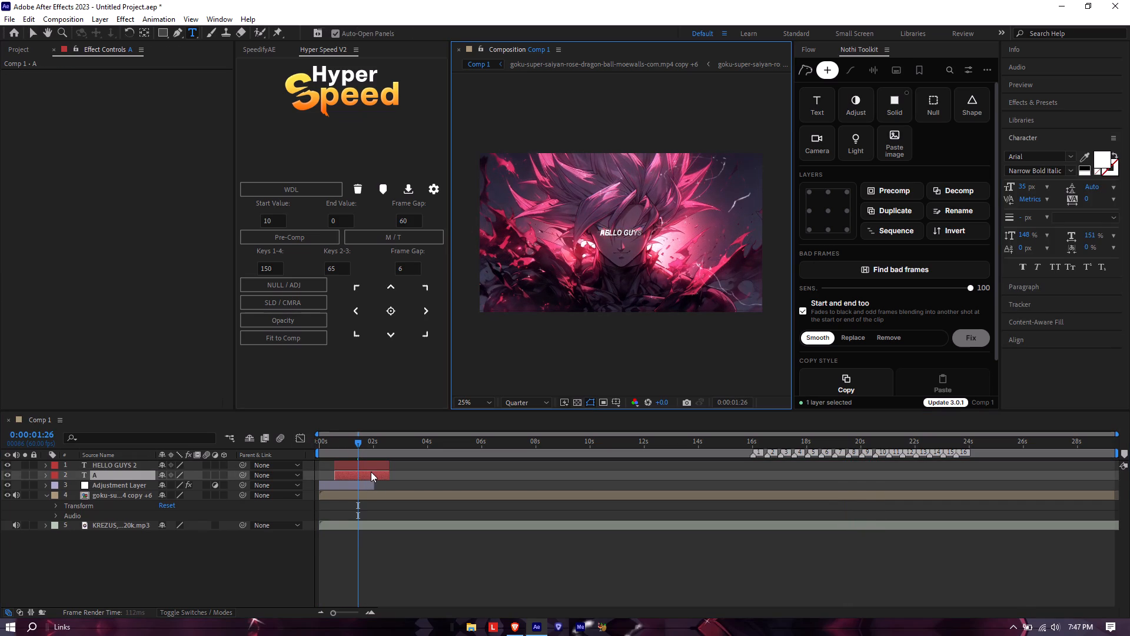
text(FY-)
key(BackSpace)
key(BackSpace)
text(TER)
key(space)
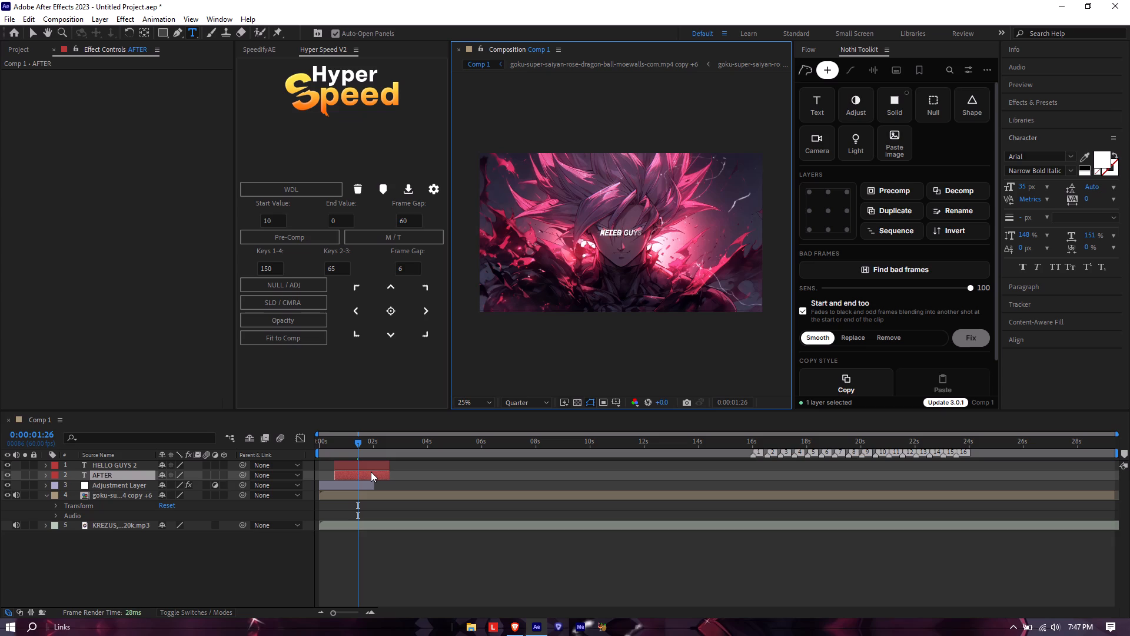
text(7 MONTHS)
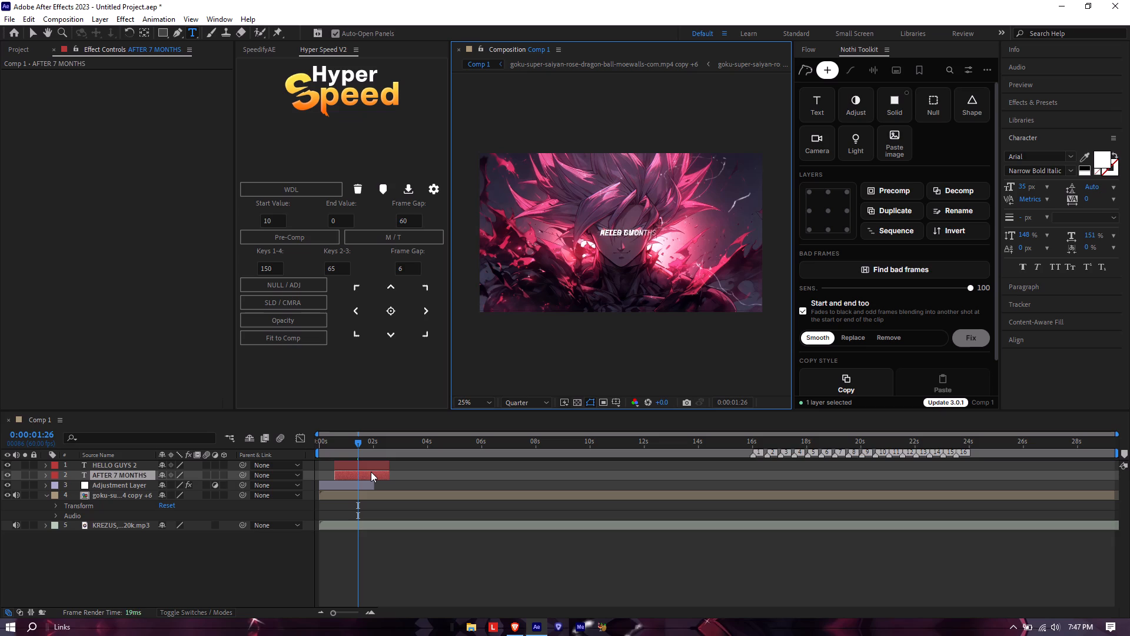
key(space)
text(WE FINNAL)
key(BackSpace)
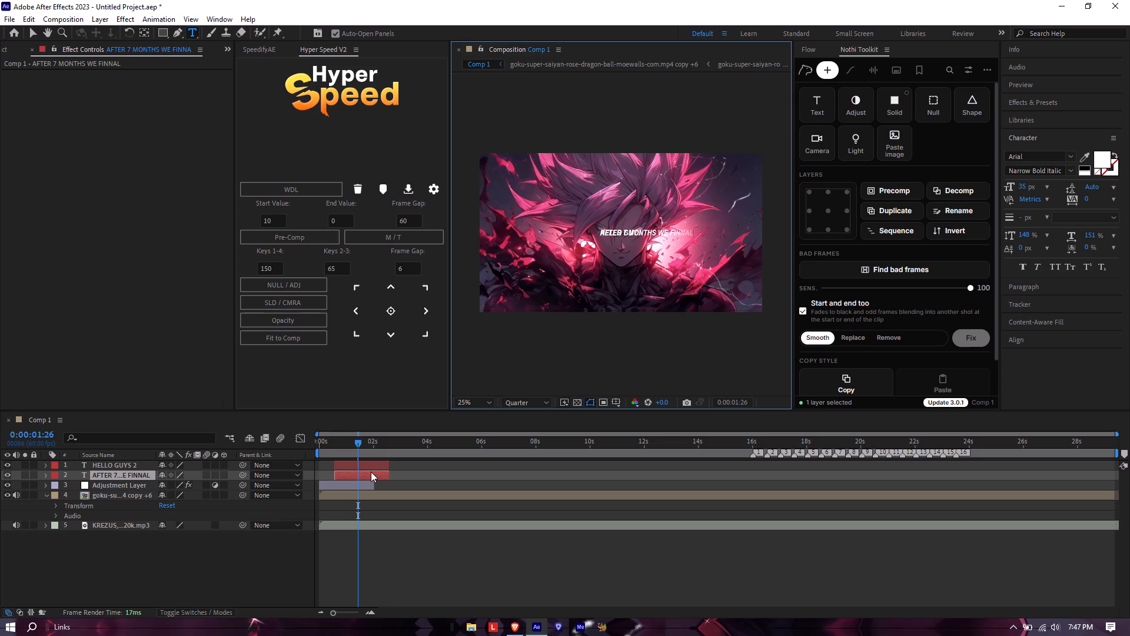
key(BackSpace)
key(BackSpace)
key(BackSpace)
text(NALLY)
key(space)
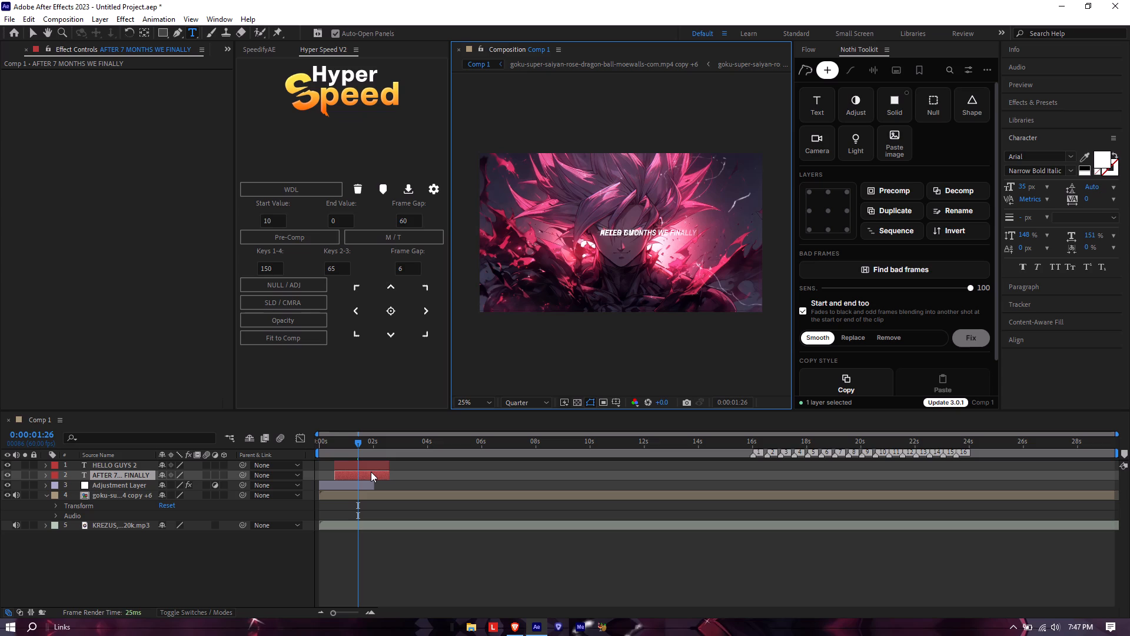
text(REACHED)
key(space)
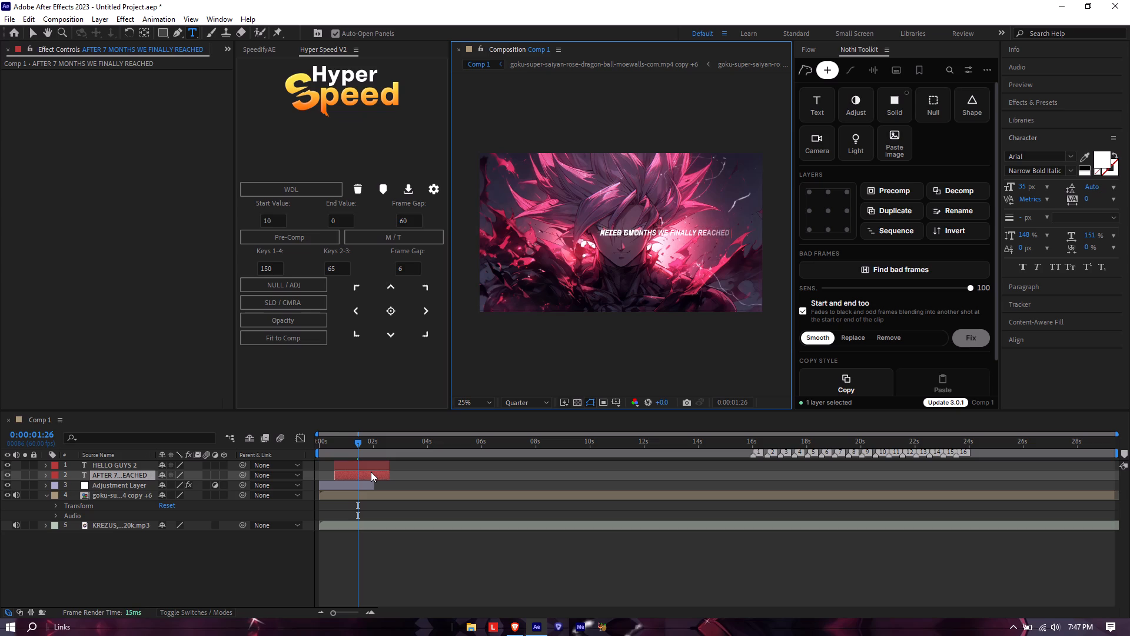
key(1)
text(K SUBS)
key(u)
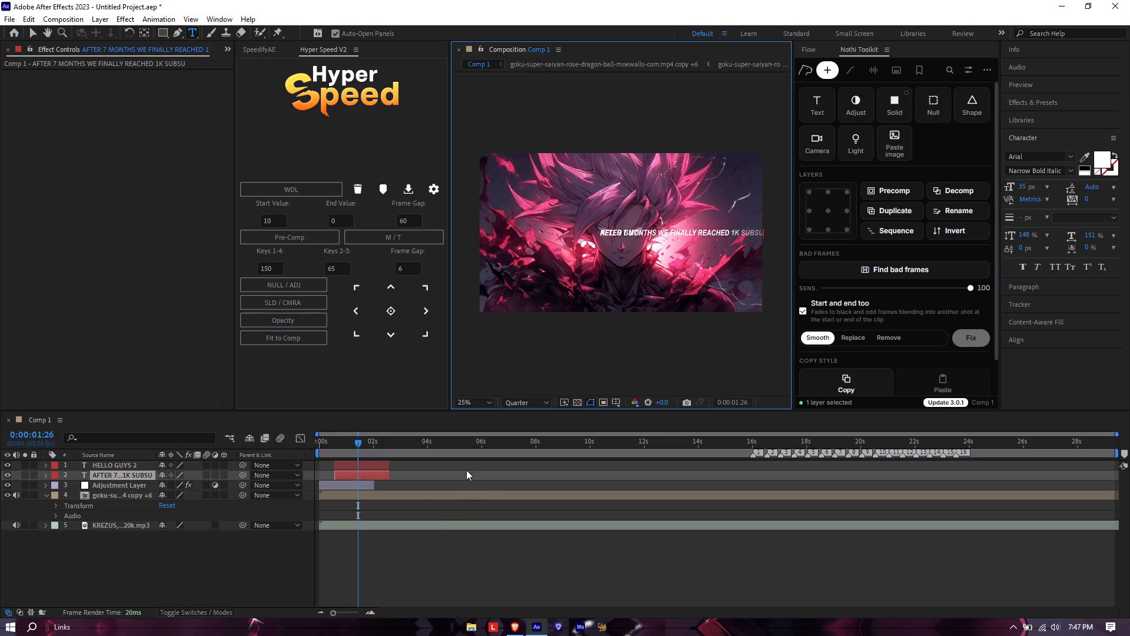
key(BackSpace)
click(444, 529)
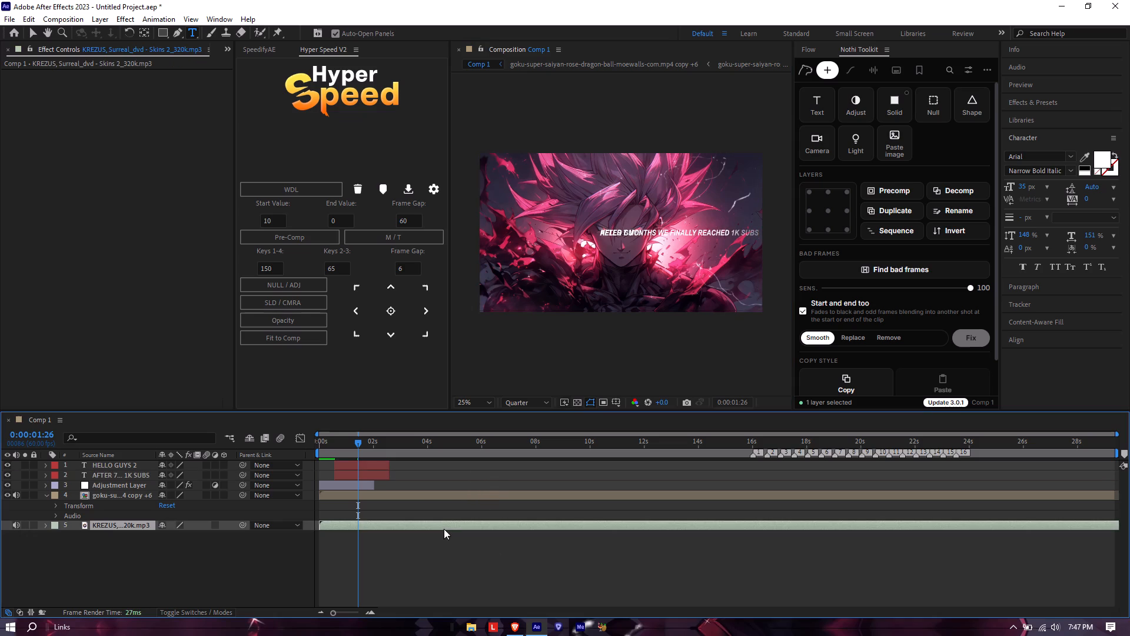
Lengthen the AFTER 7 MONTHS text layer and move it along the timeline to span about 2 s to 6 s.
click(373, 476)
click(390, 477)
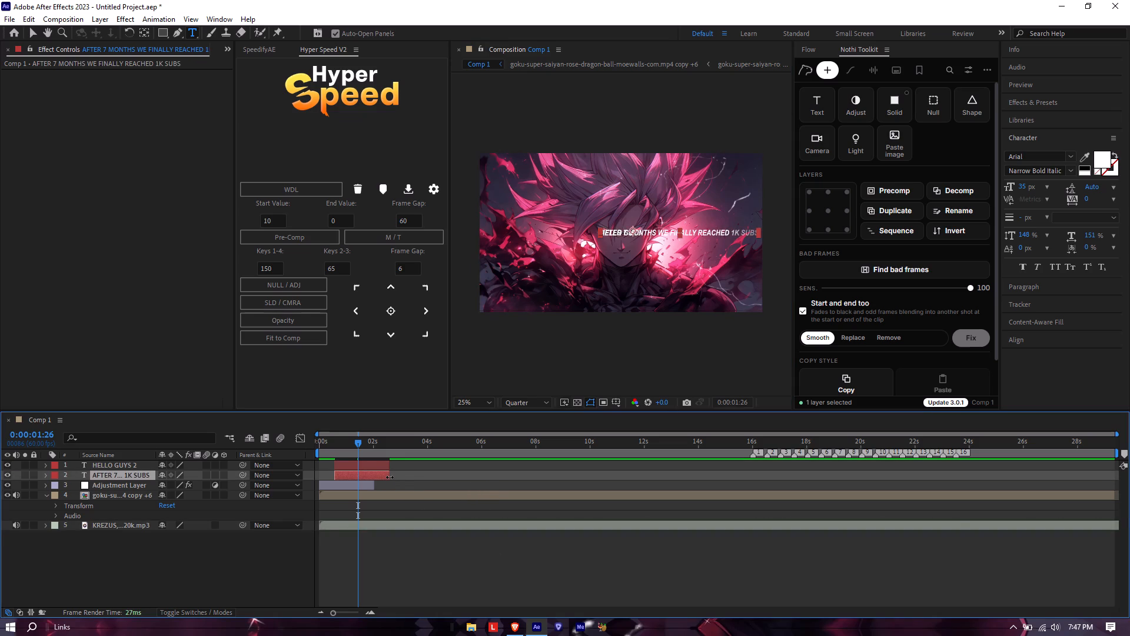
drag(390, 477, 448, 477)
drag(390, 475, 449, 475)
drag(406, 473, 439, 477)
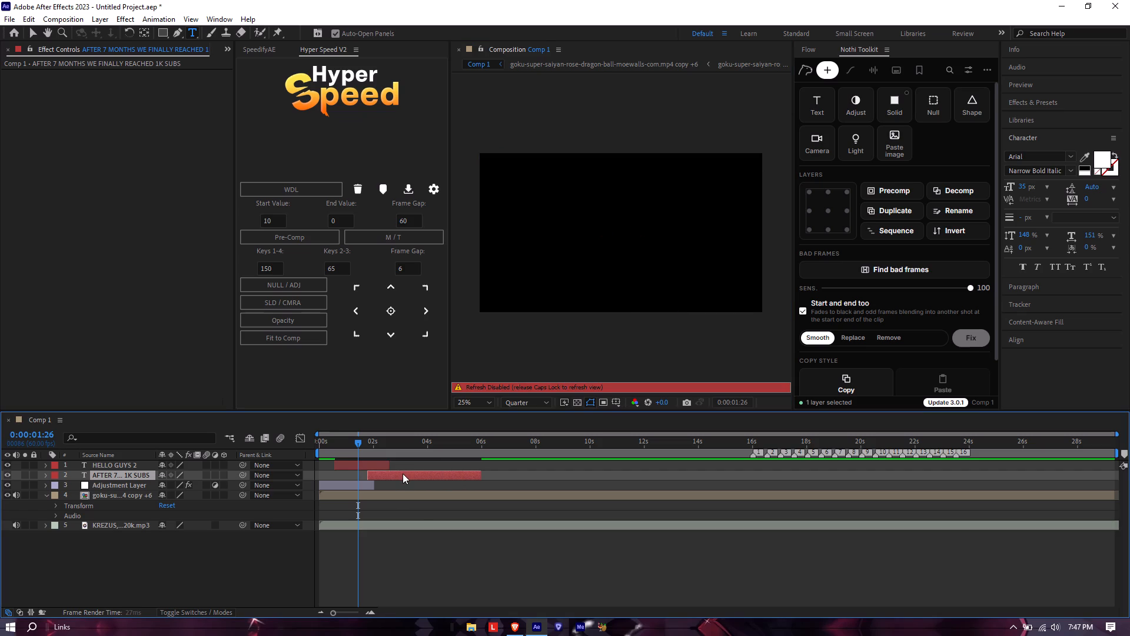
Retime the AFTER 7 MONTHS layer's Offset keyframes: end the first animation near 4 s and run the second from about 4.5 s to 6 s.
key(u)
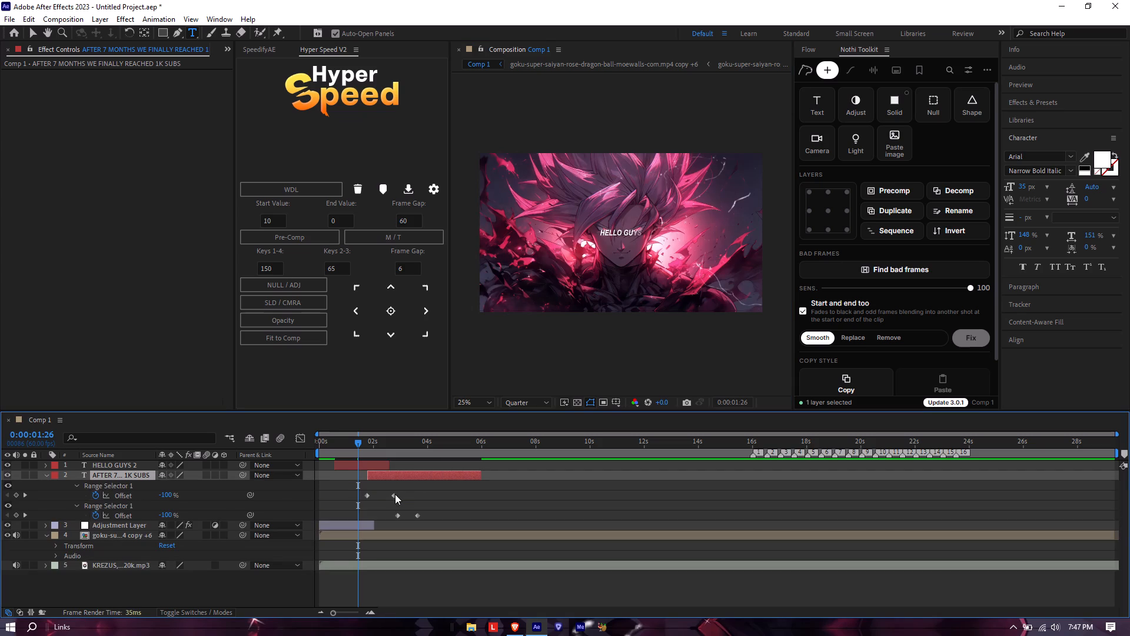
drag(395, 494, 447, 501)
drag(419, 516, 477, 516)
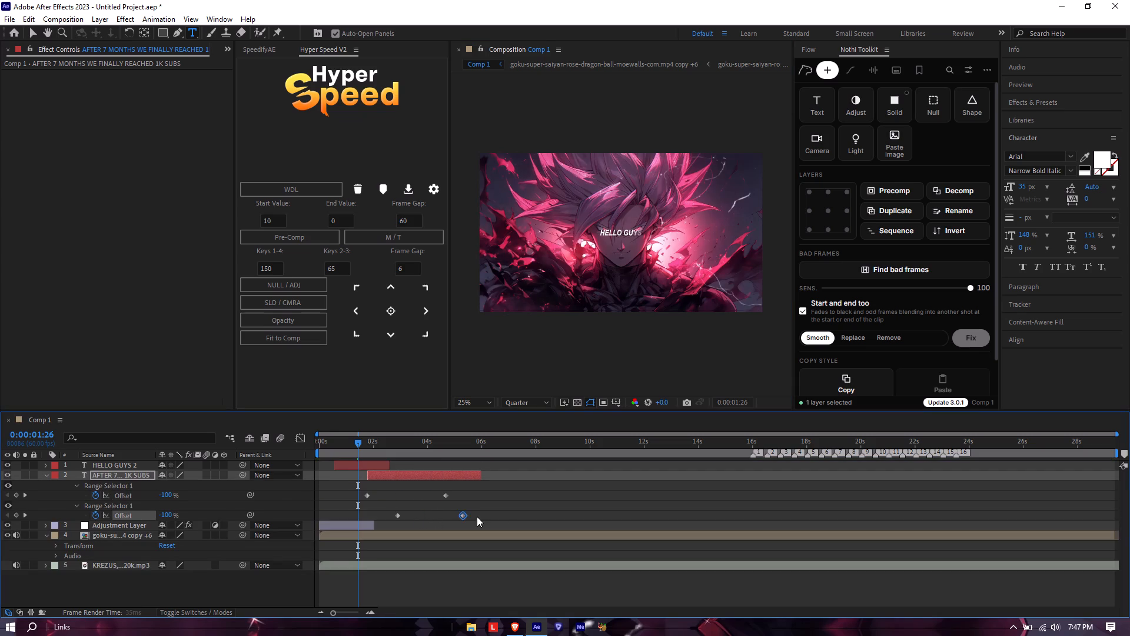
drag(477, 516, 485, 516)
drag(398, 517, 442, 518)
drag(446, 496, 423, 502)
key(u)
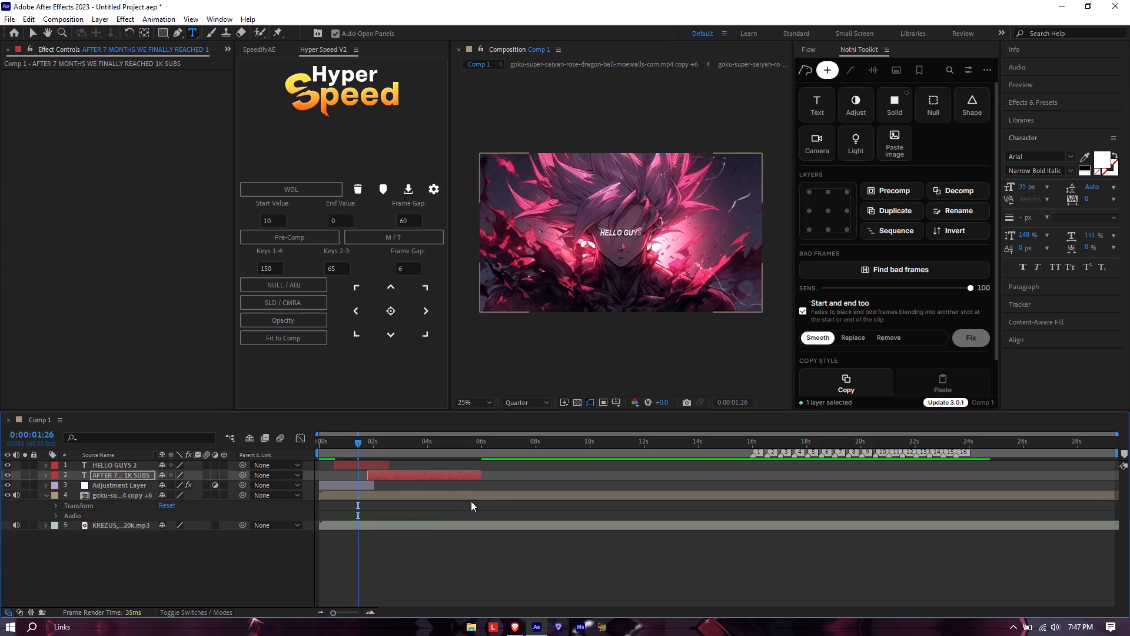
Preview the text animation from 0:00:00:27 to about 0:00:03:38.
drag(364, 446, 331, 472)
key(space)
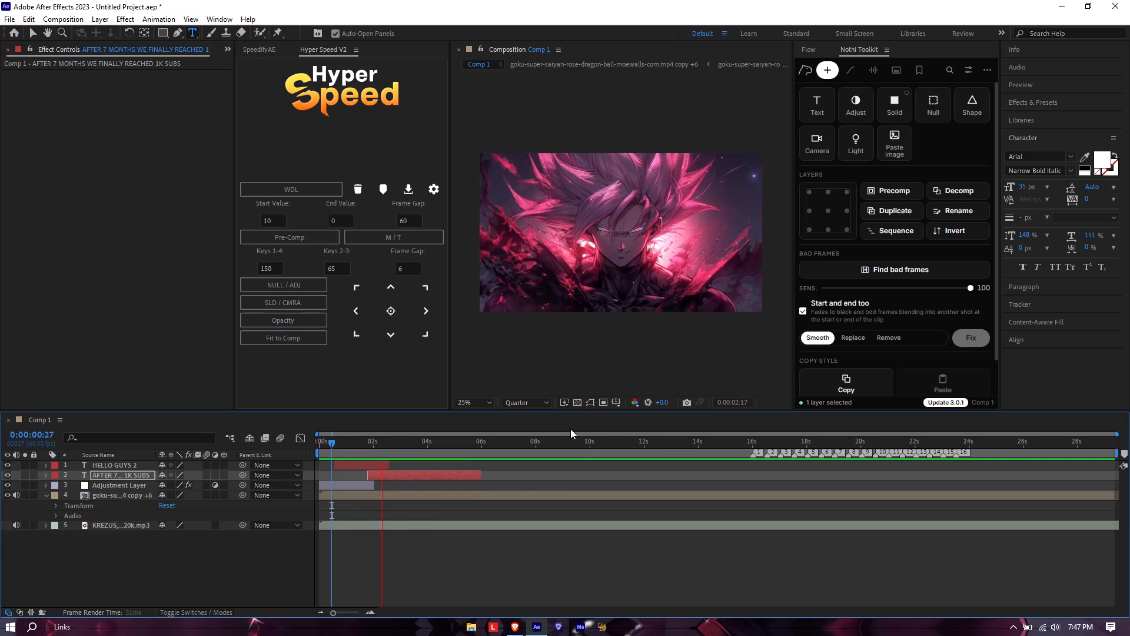
key(space)
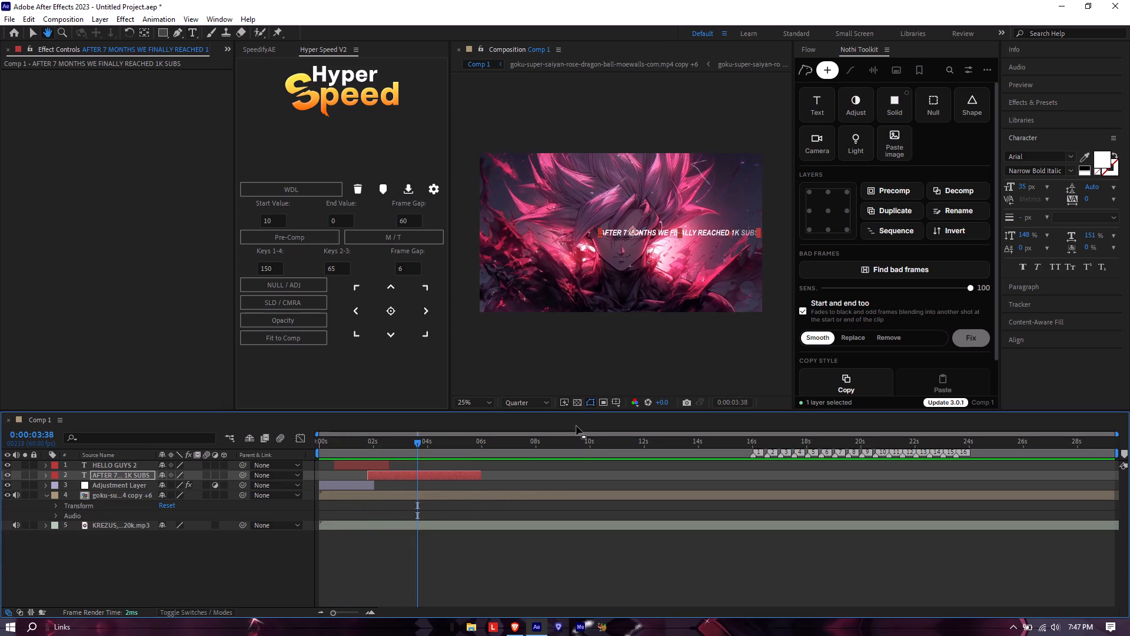